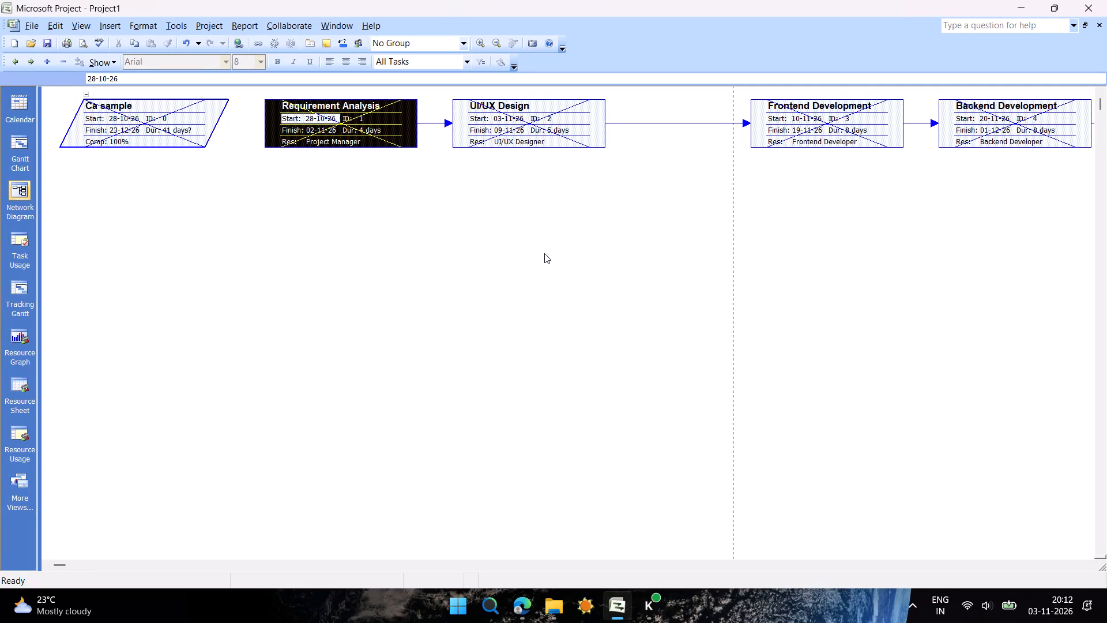
Switch the project from the network diagram to the Gantt Chart view.
click(30, 172)
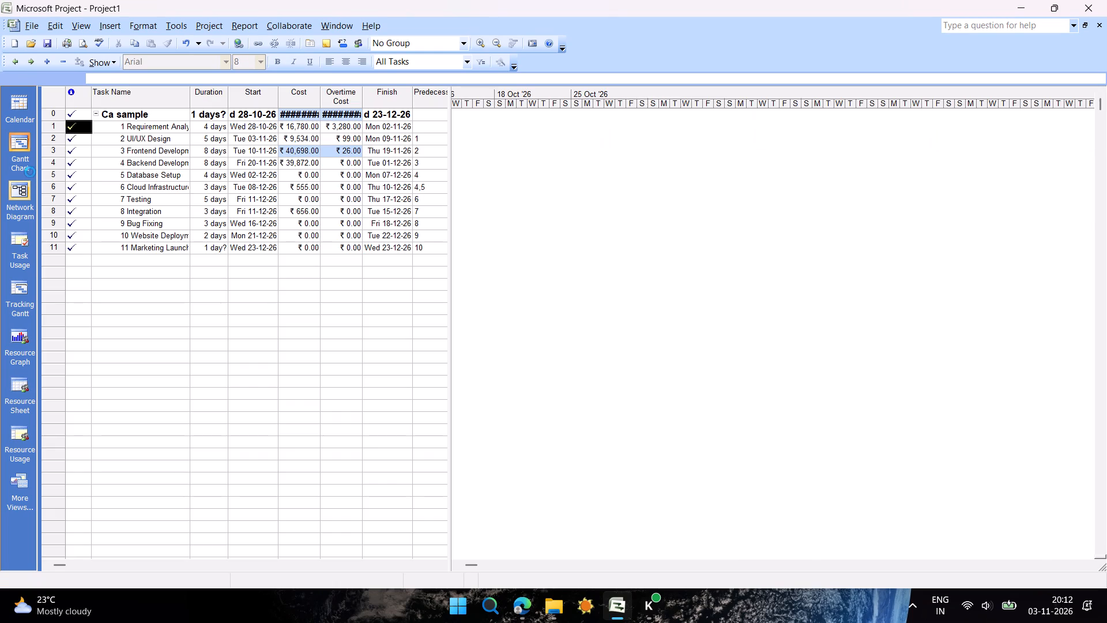
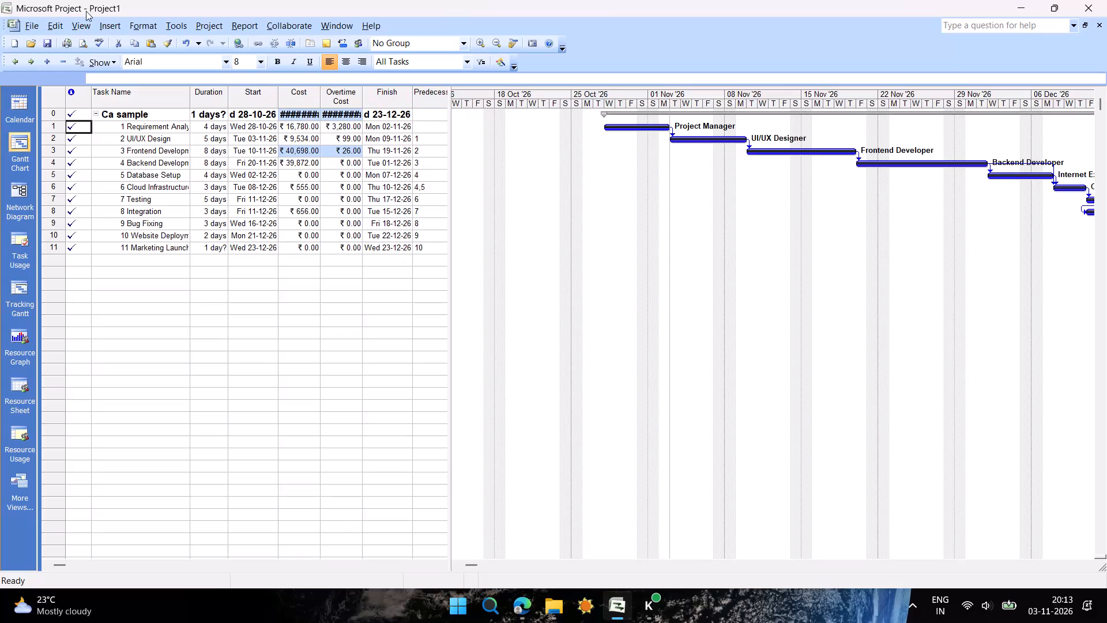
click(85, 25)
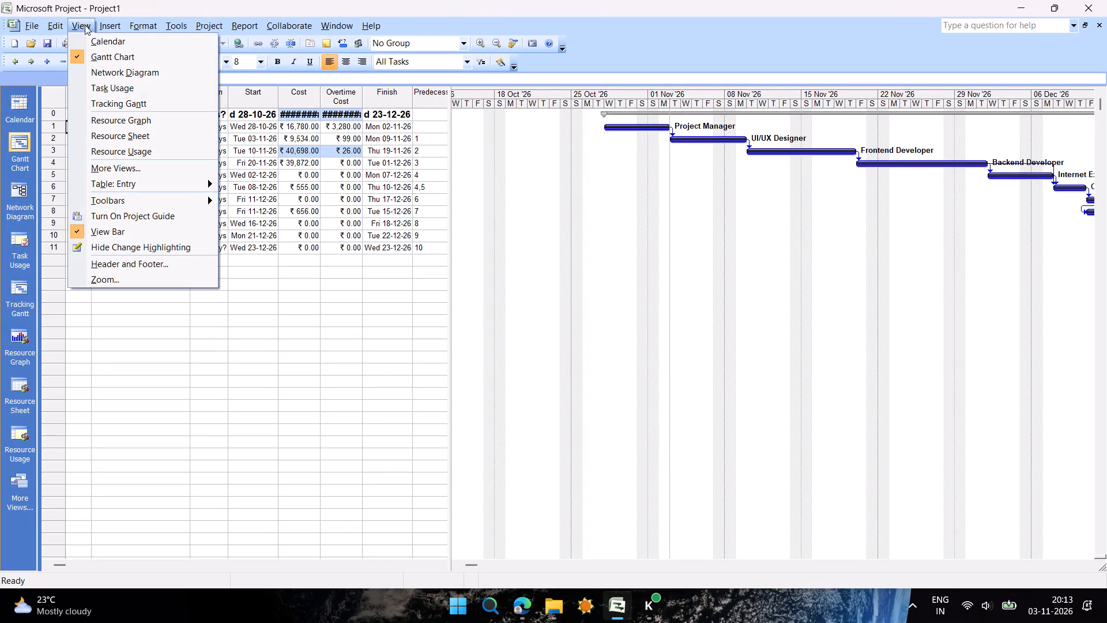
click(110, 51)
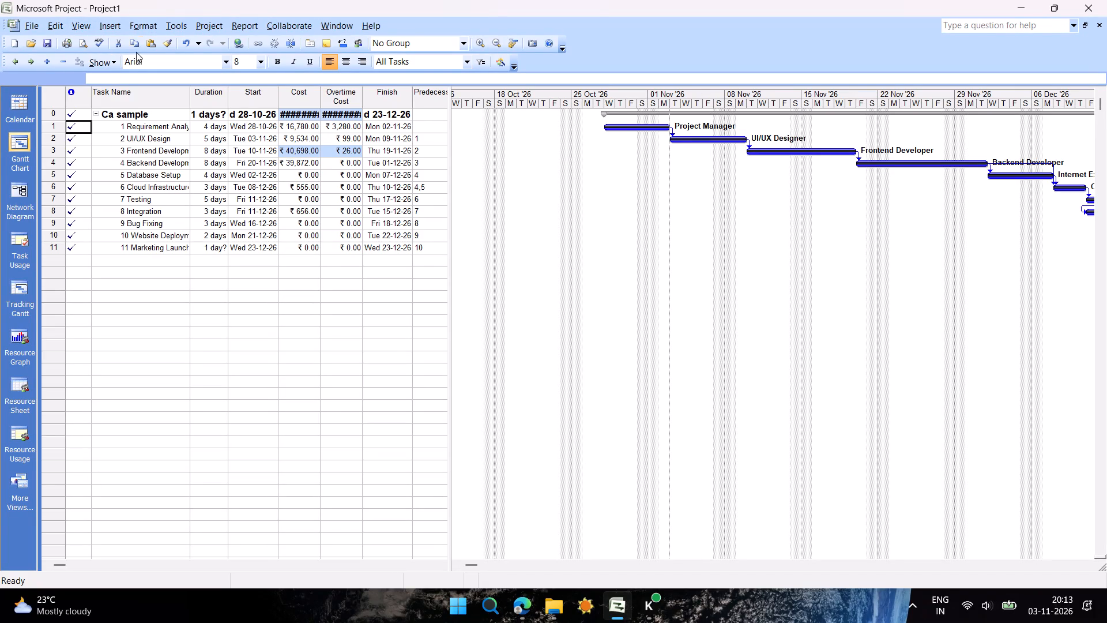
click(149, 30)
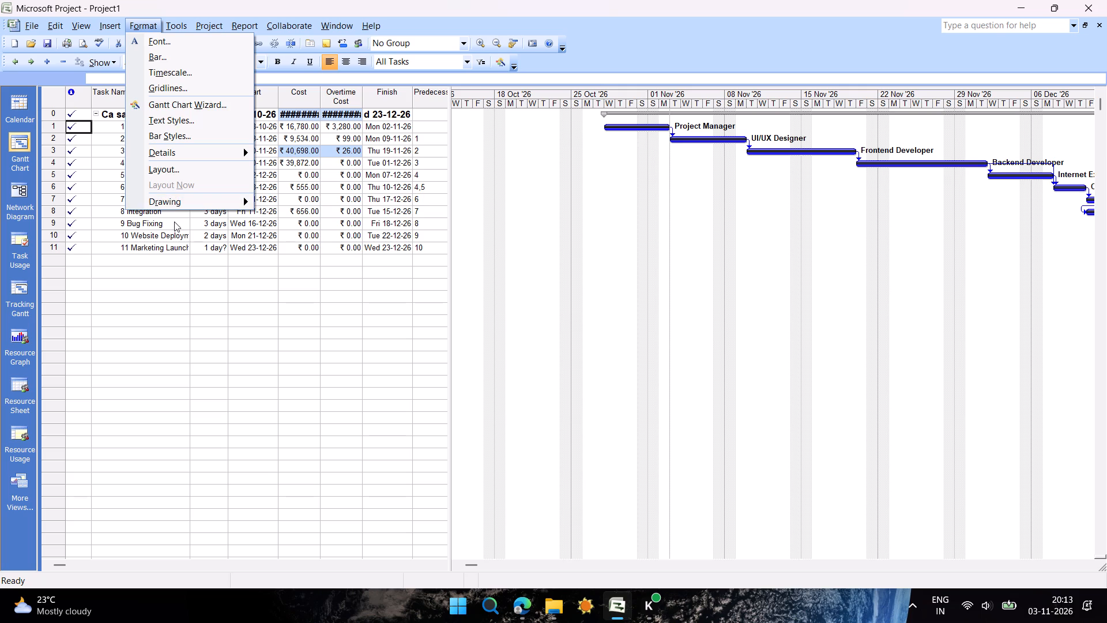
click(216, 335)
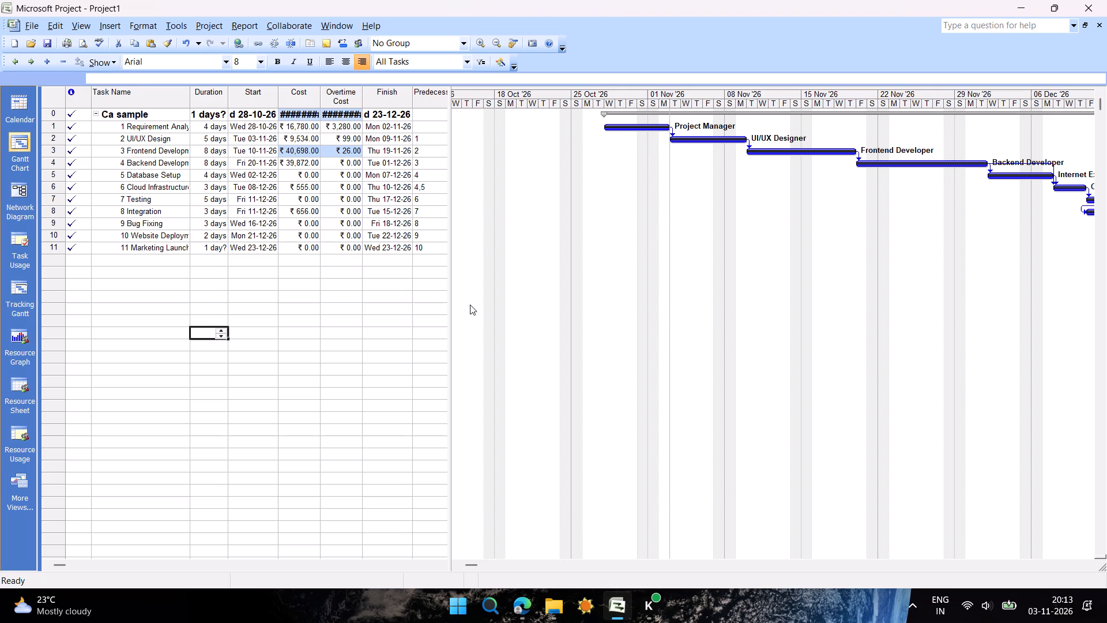
Open the Gantt Chart's Bar Styles settings and examine the full list of bar types, from Task to Dependency Duration.
click(163, 31)
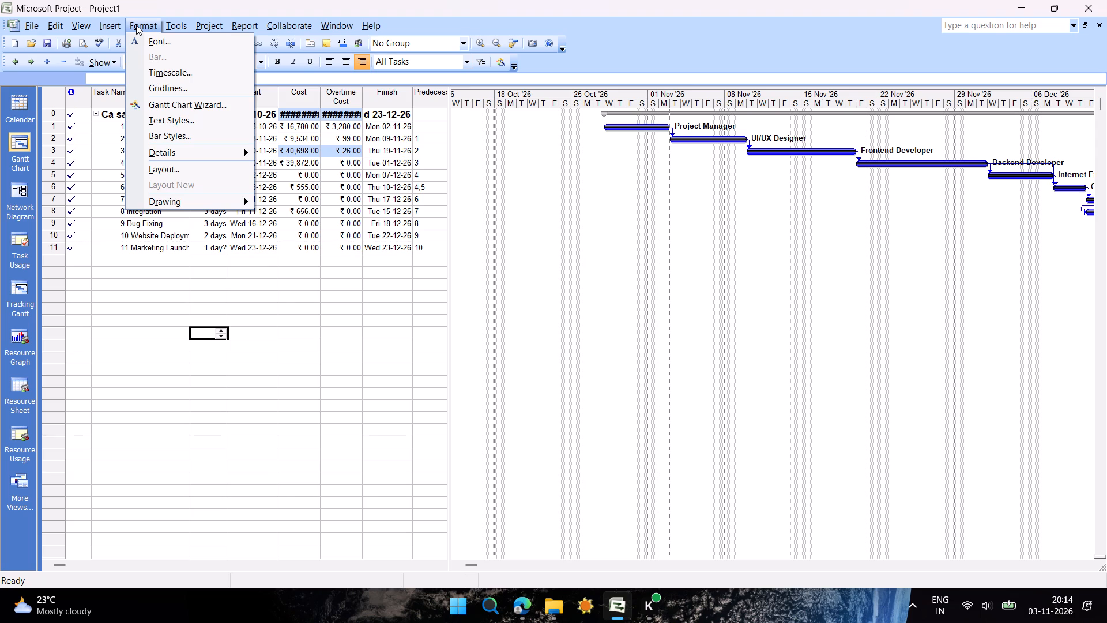
click(189, 131)
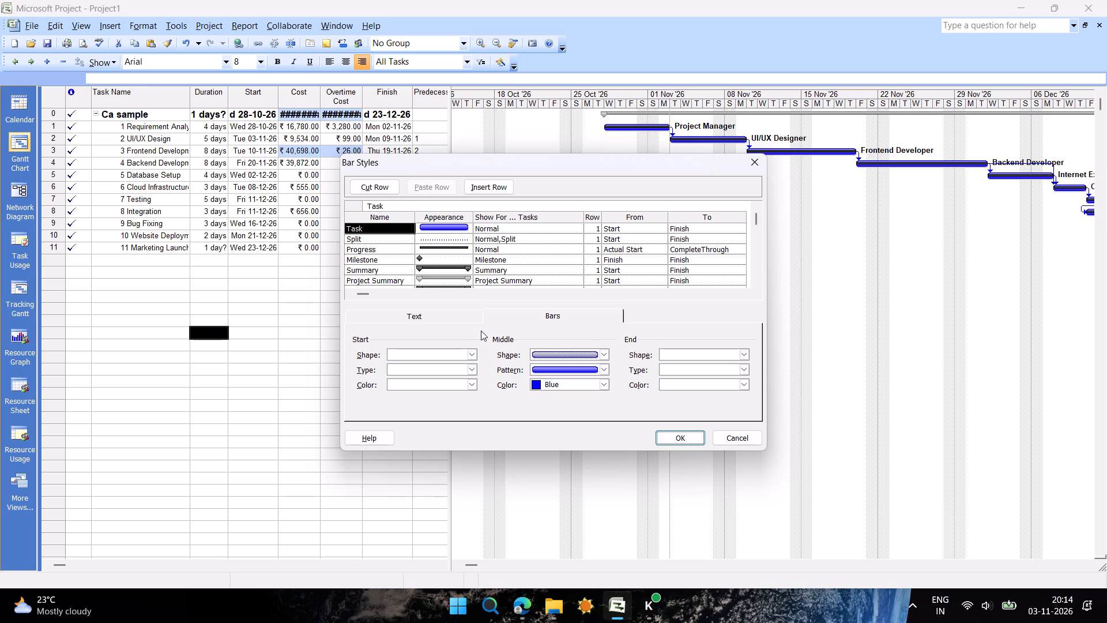
click(380, 242)
click(383, 267)
scroll(383, 267, down, 1)
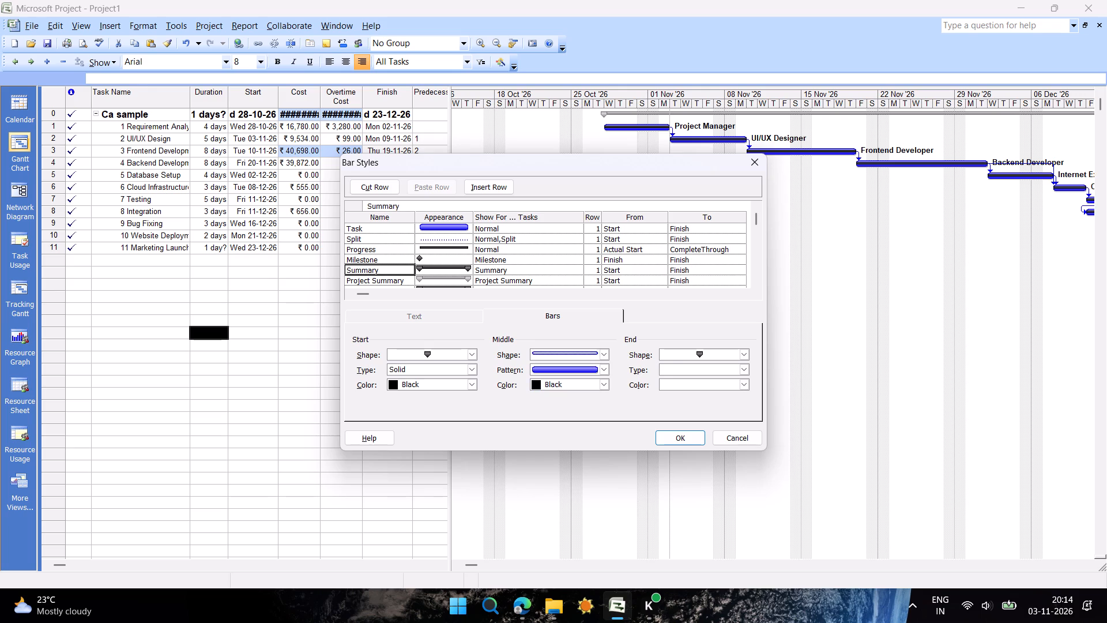
click(756, 291)
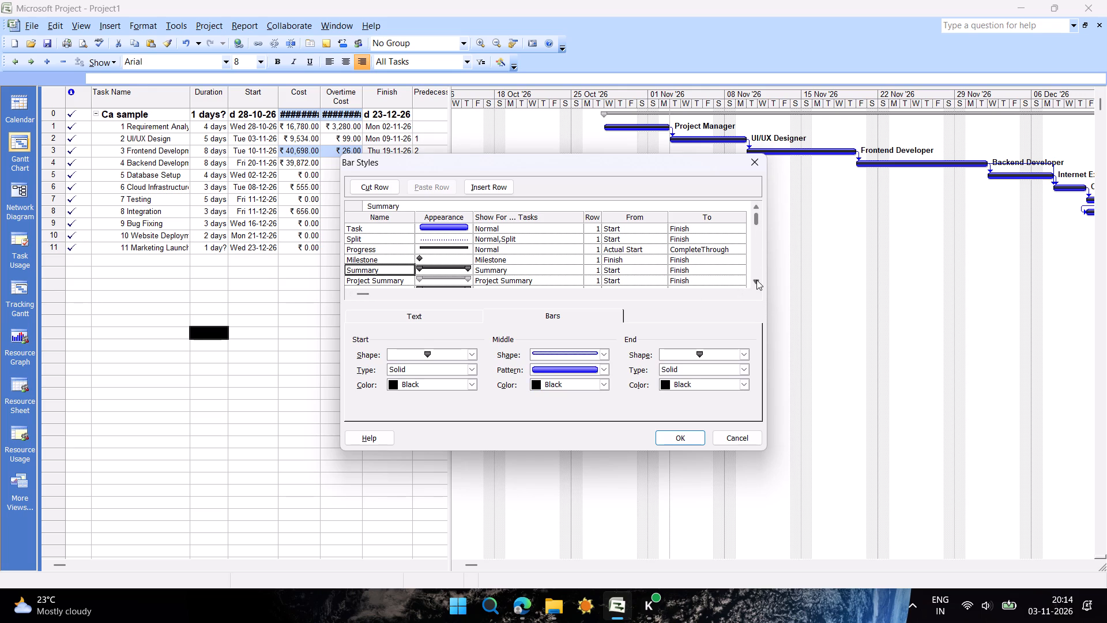
click(756, 281)
click(756, 281)
click(756, 281)
click(756, 281)
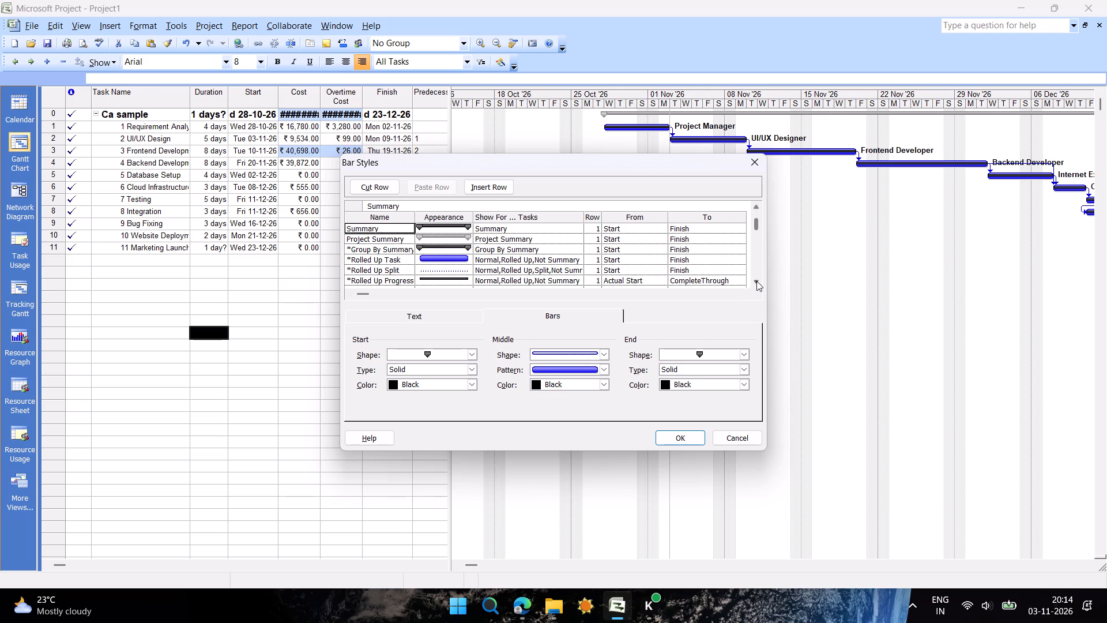
click(756, 281)
click(756, 281)
click(756, 281)
click(756, 281)
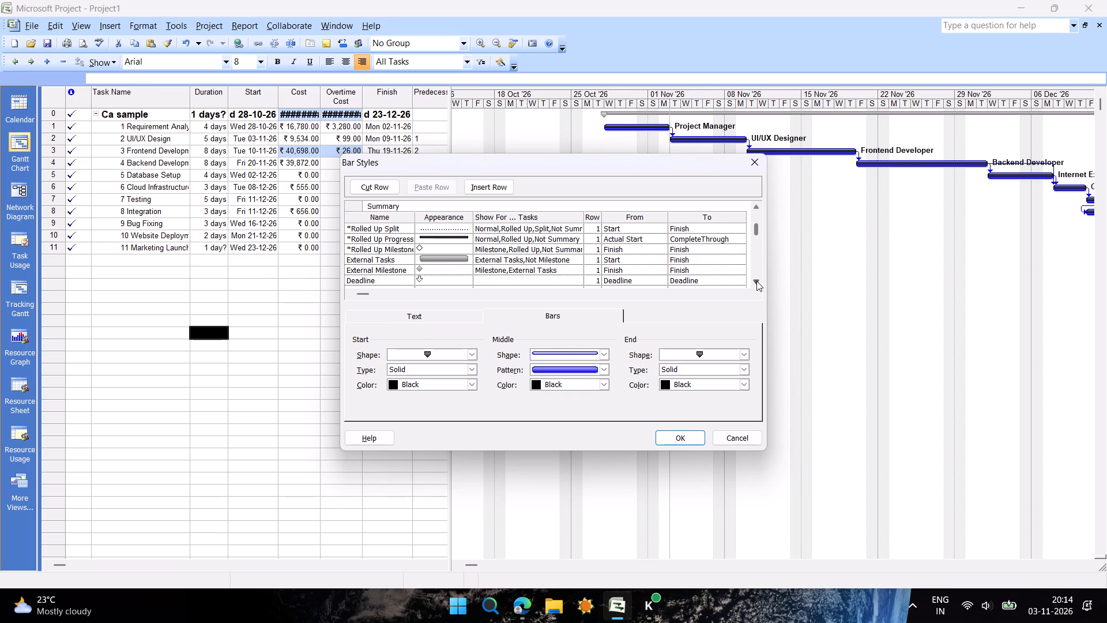
double_click(756, 281)
click(756, 281)
click(756, 281)
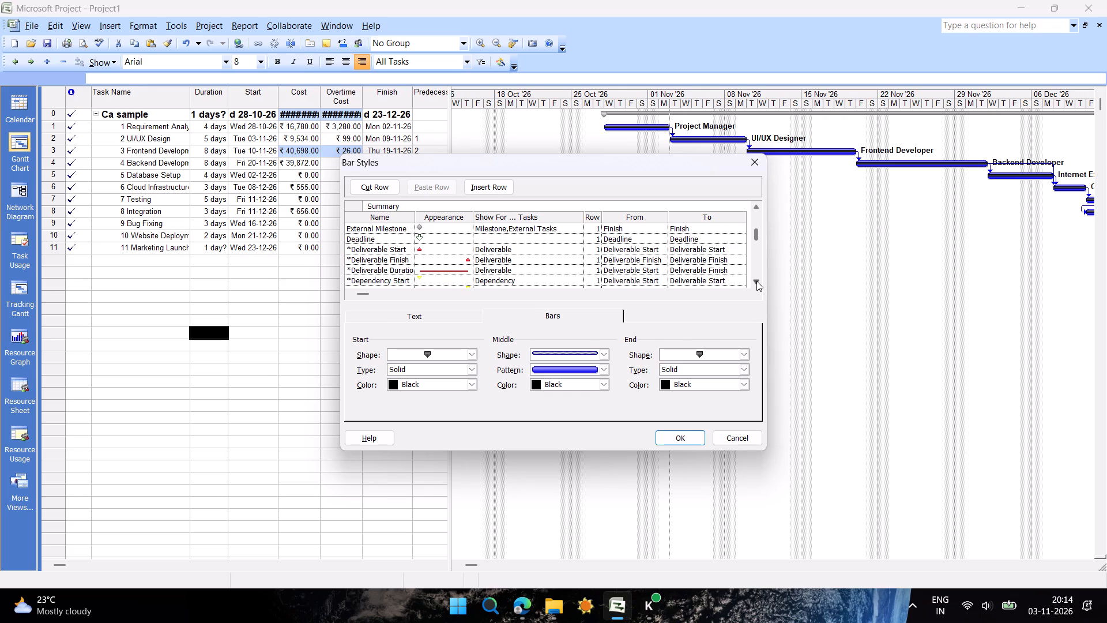
click(756, 281)
click(756, 281)
click(756, 281)
click(756, 281)
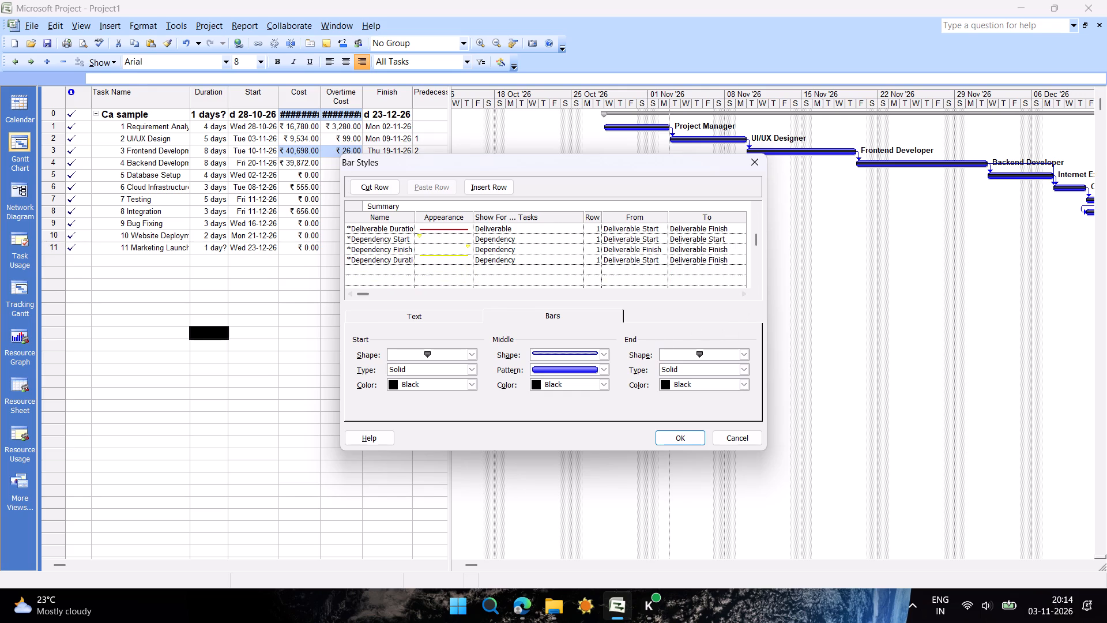
triple_click(756, 212)
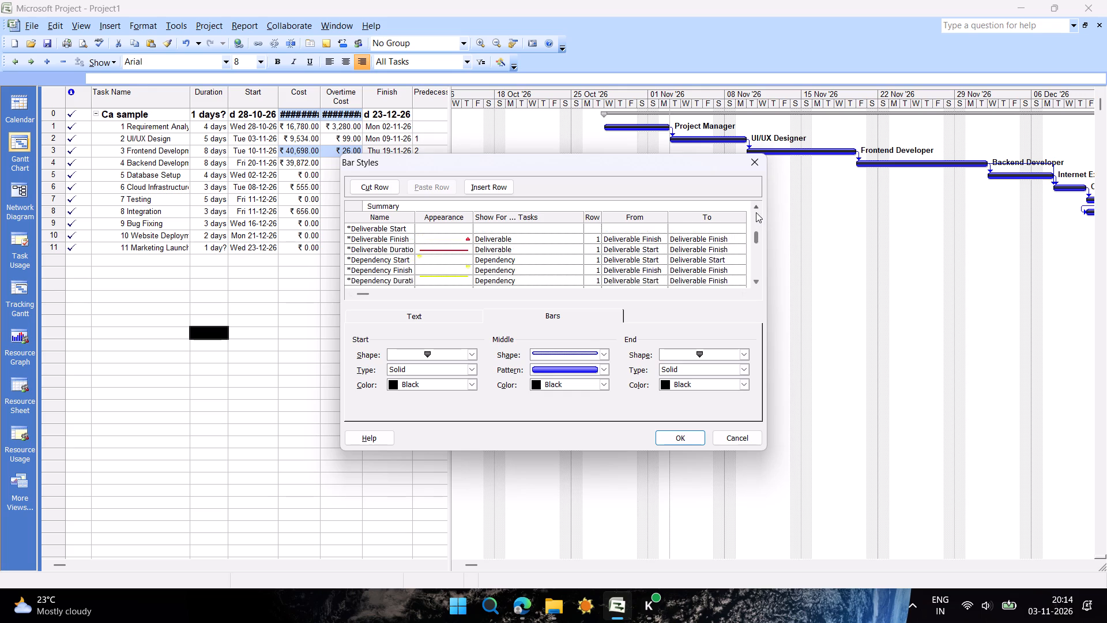
triple_click(756, 212)
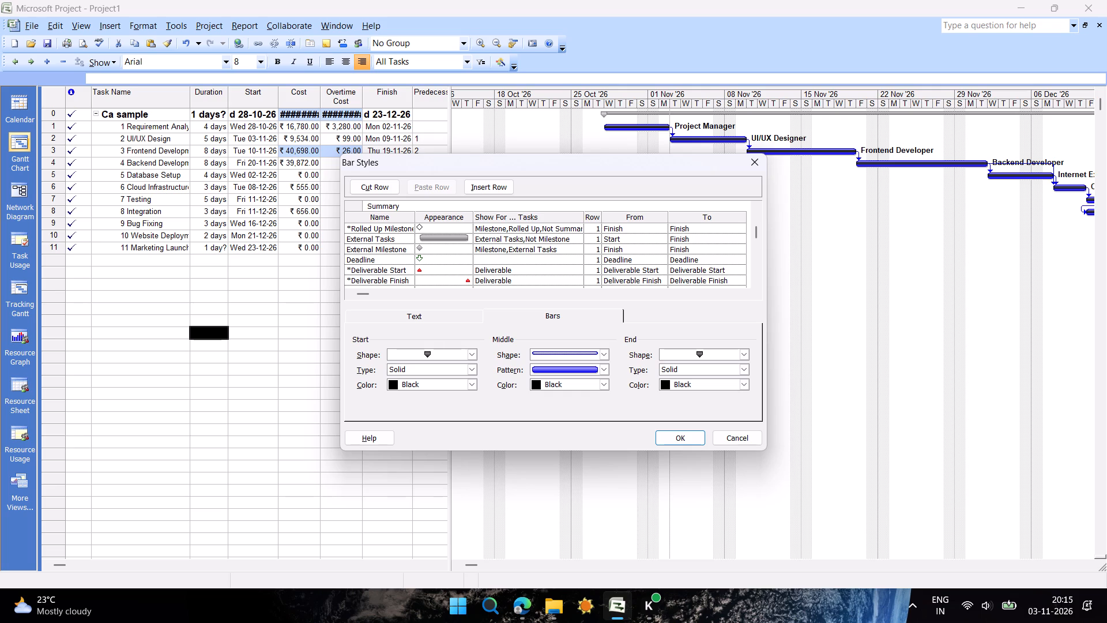
triple_click(756, 208)
click(756, 208)
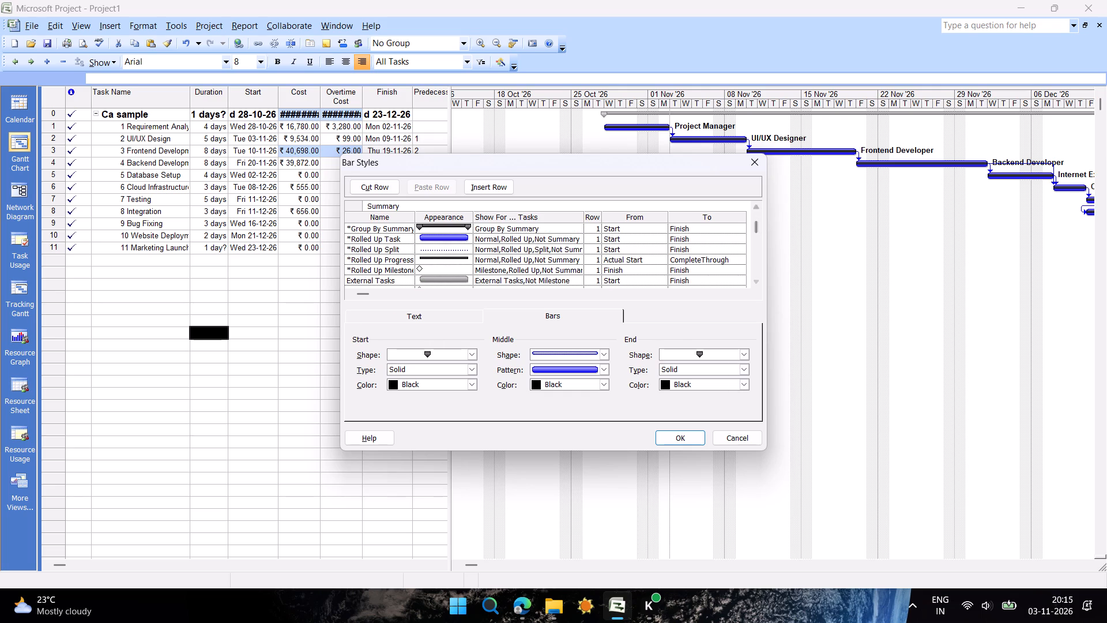
triple_click(757, 206)
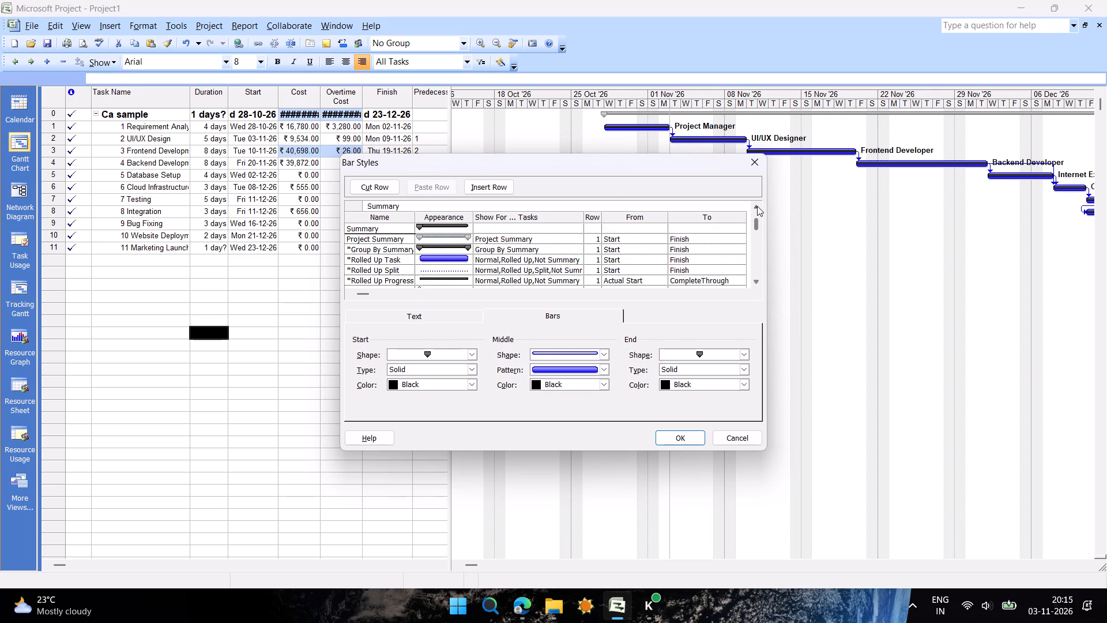
triple_click(757, 206)
double_click(757, 206)
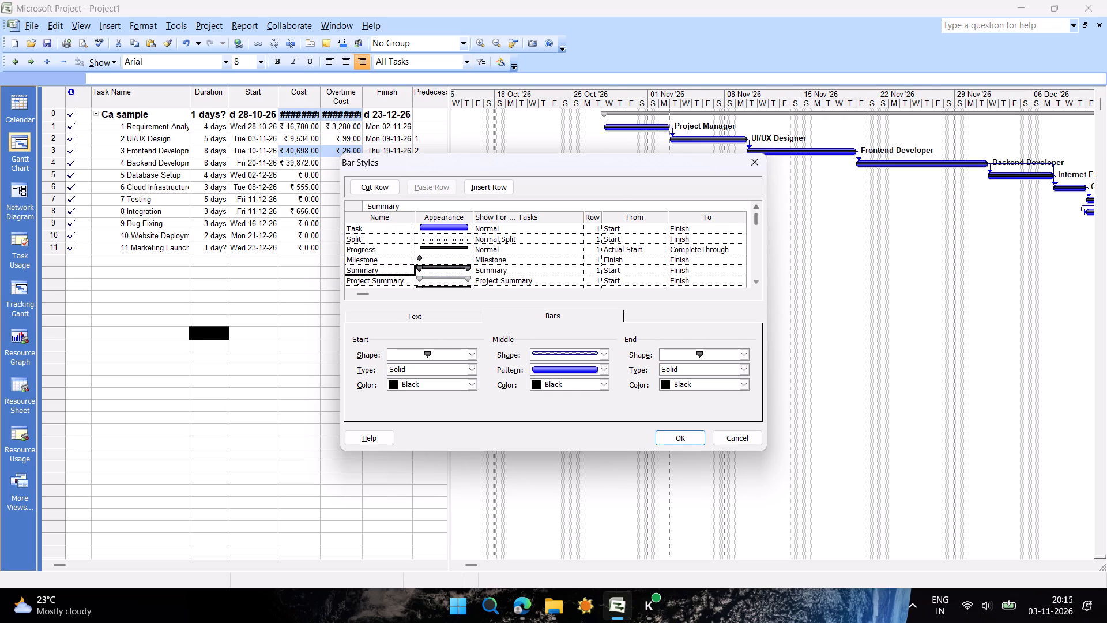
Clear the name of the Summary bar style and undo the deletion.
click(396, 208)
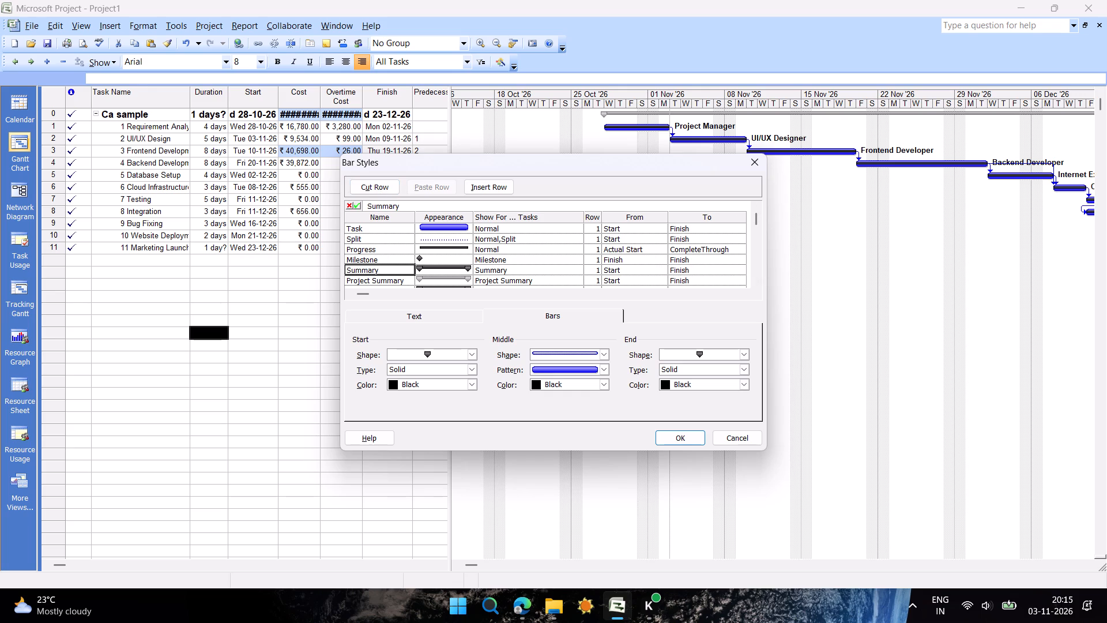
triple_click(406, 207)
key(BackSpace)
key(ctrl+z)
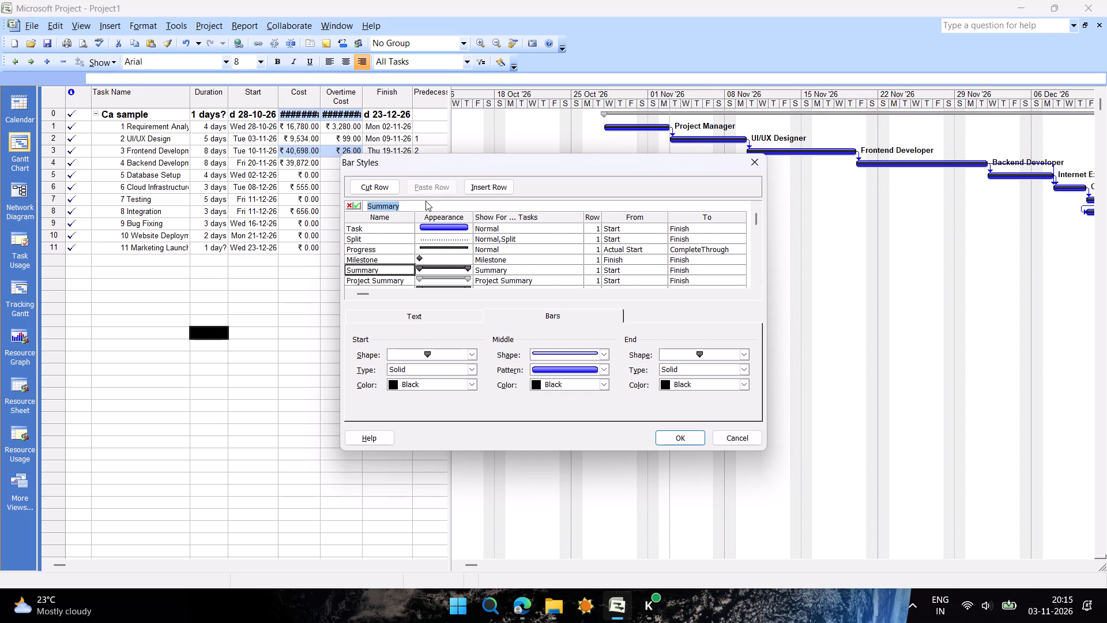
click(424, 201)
Examine the Task bar style and the rest of the bar types, and close Bar Styles without applying changes.
click(381, 231)
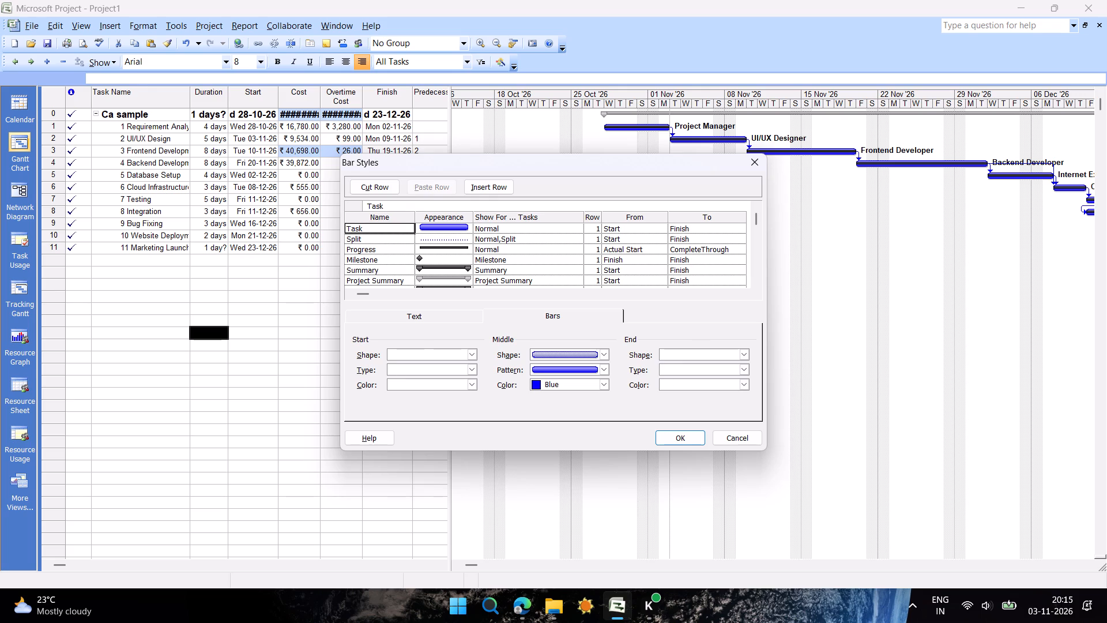
click(384, 217)
click(393, 207)
click(374, 333)
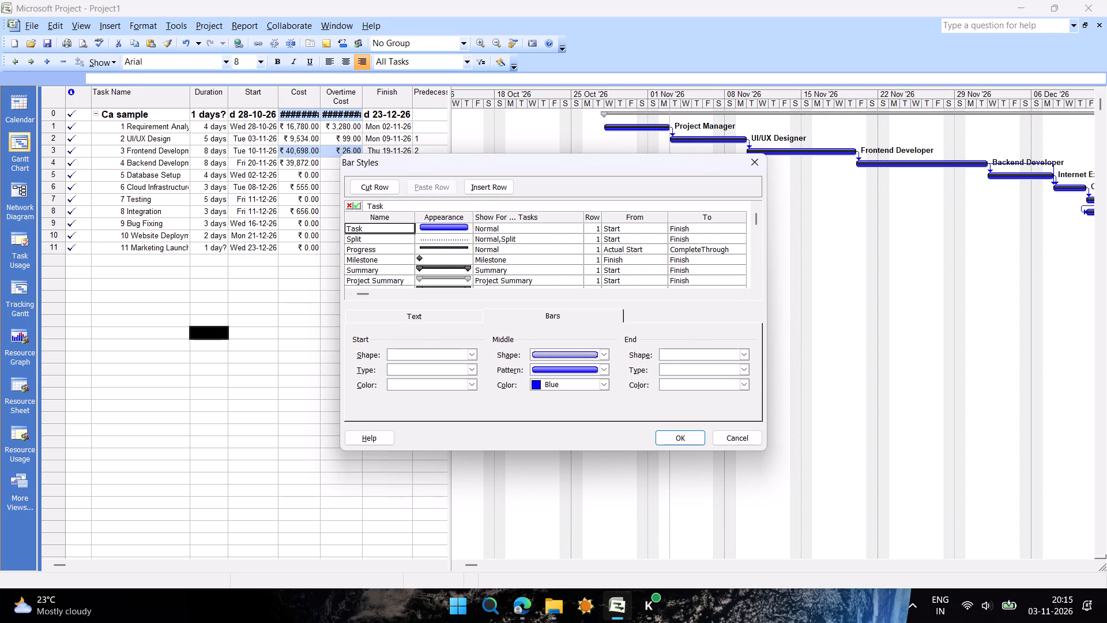
click(751, 276)
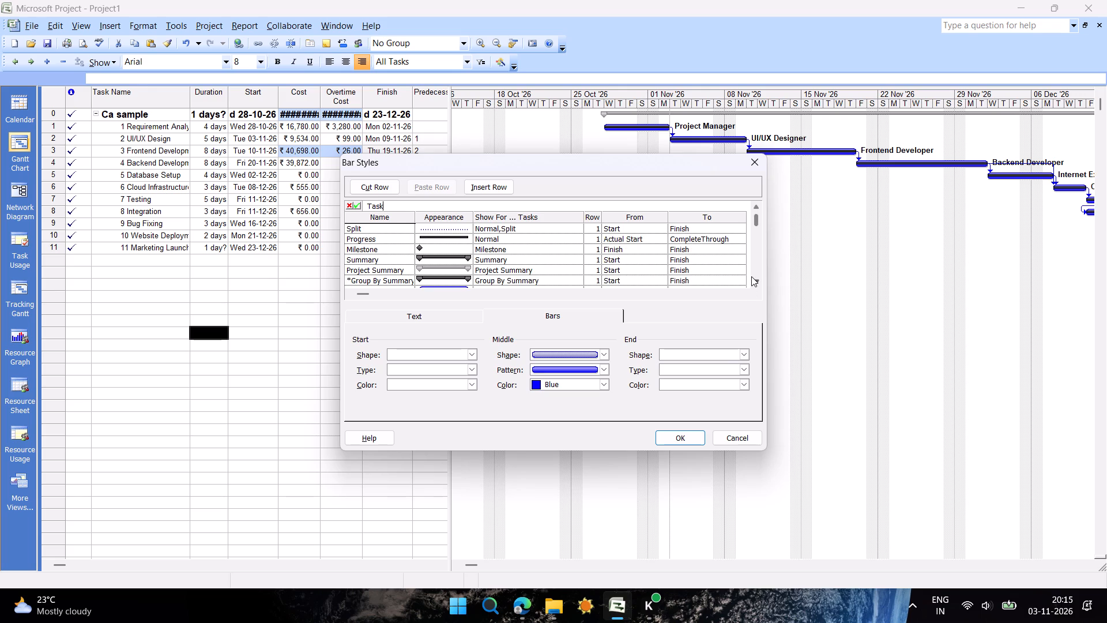
click(751, 276)
click(751, 276)
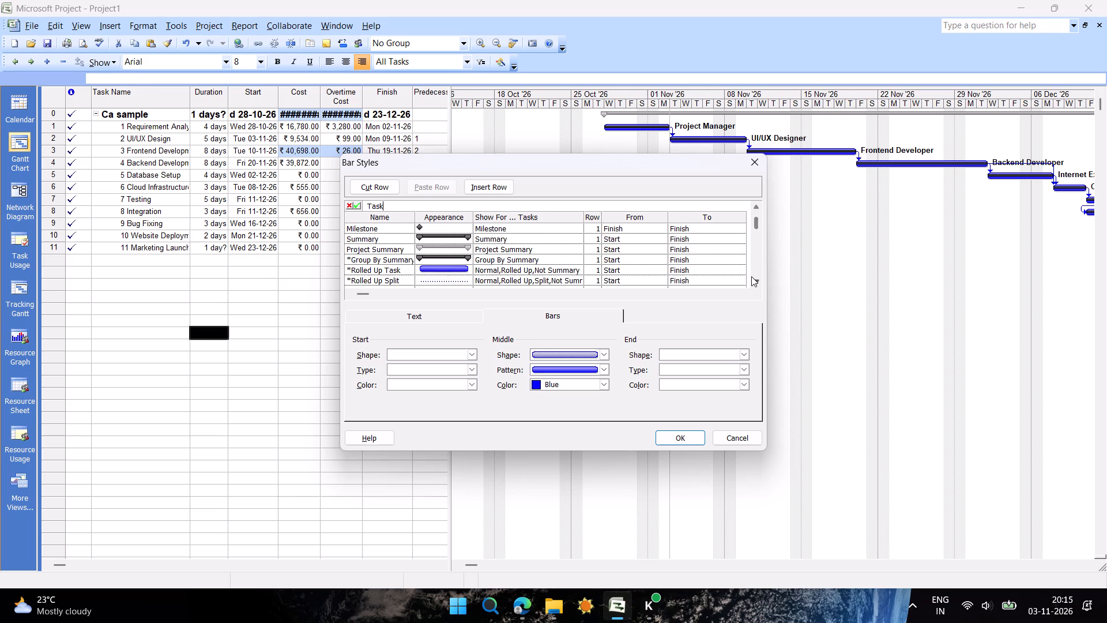
click(751, 276)
triple_click(751, 276)
triple_click(751, 276)
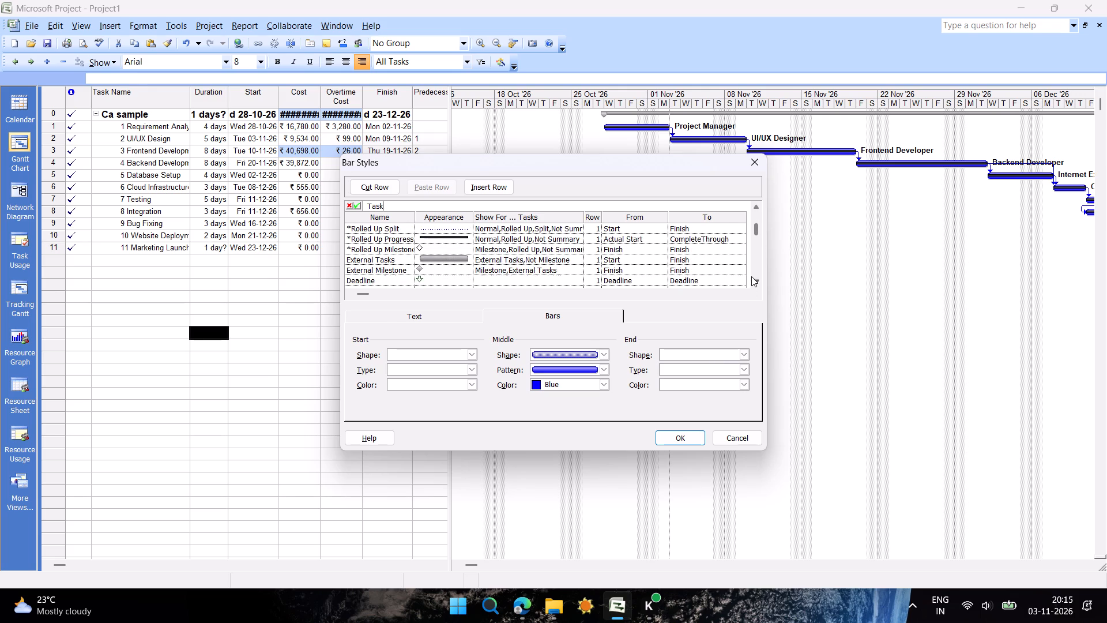
triple_click(751, 276)
triple_click(751, 276)
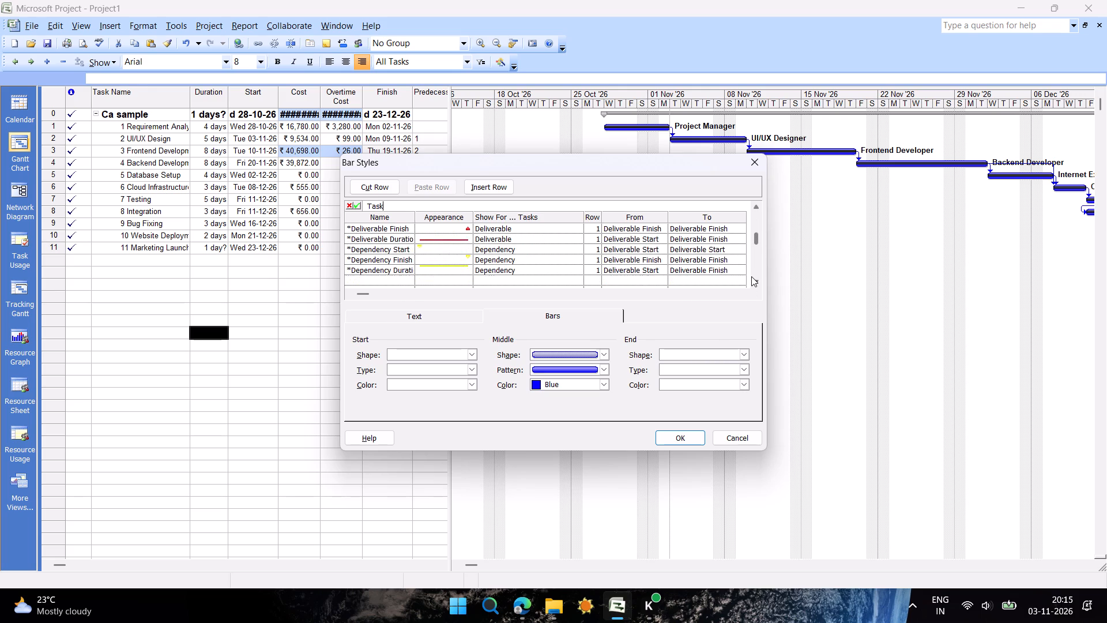
click(751, 276)
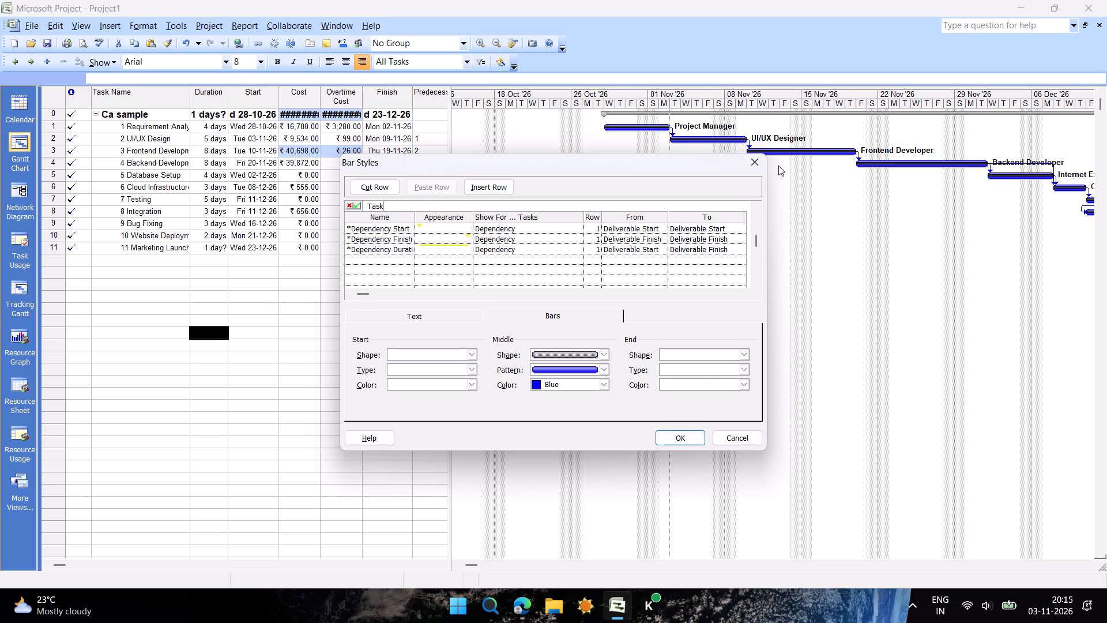
click(756, 163)
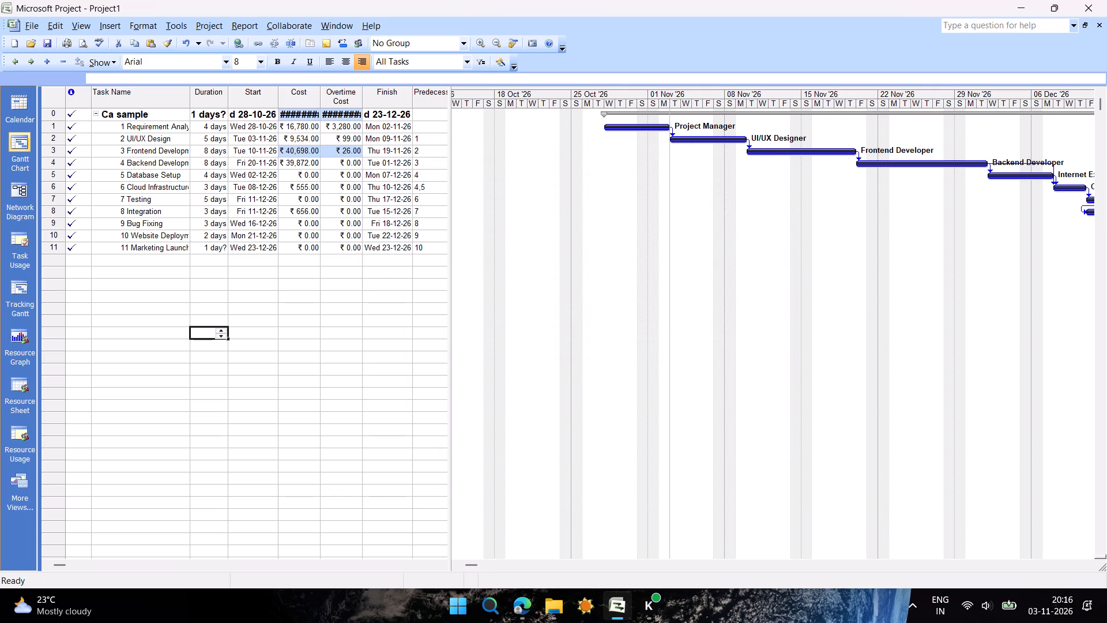
Insert a Total Slack column before the Finish column in the task table, keeping the default alignment and width.
right_click(366, 93)
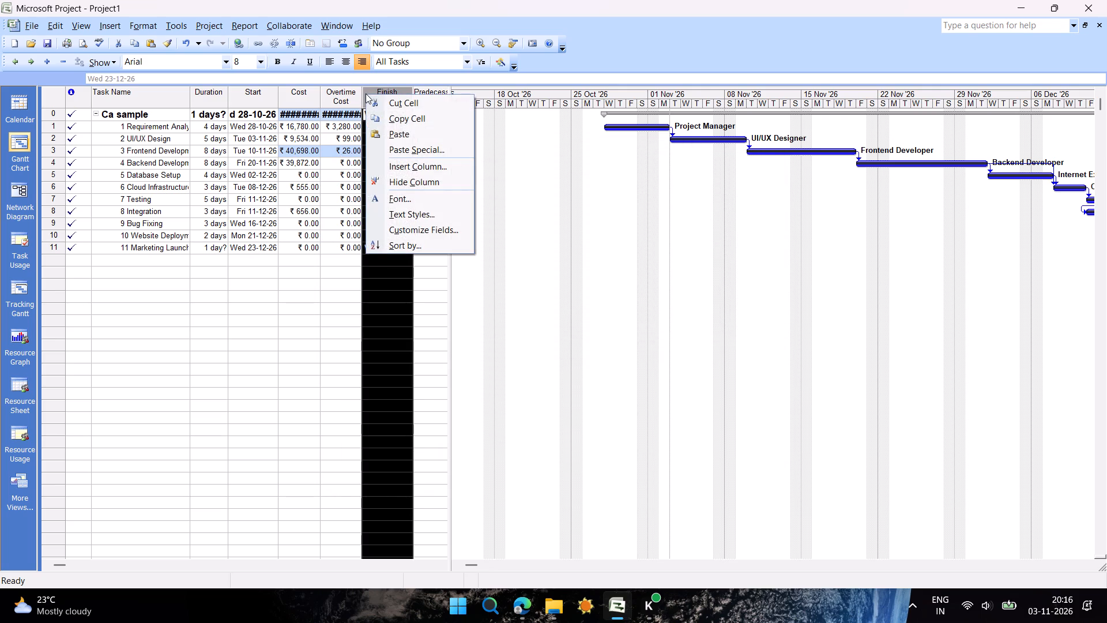
click(413, 166)
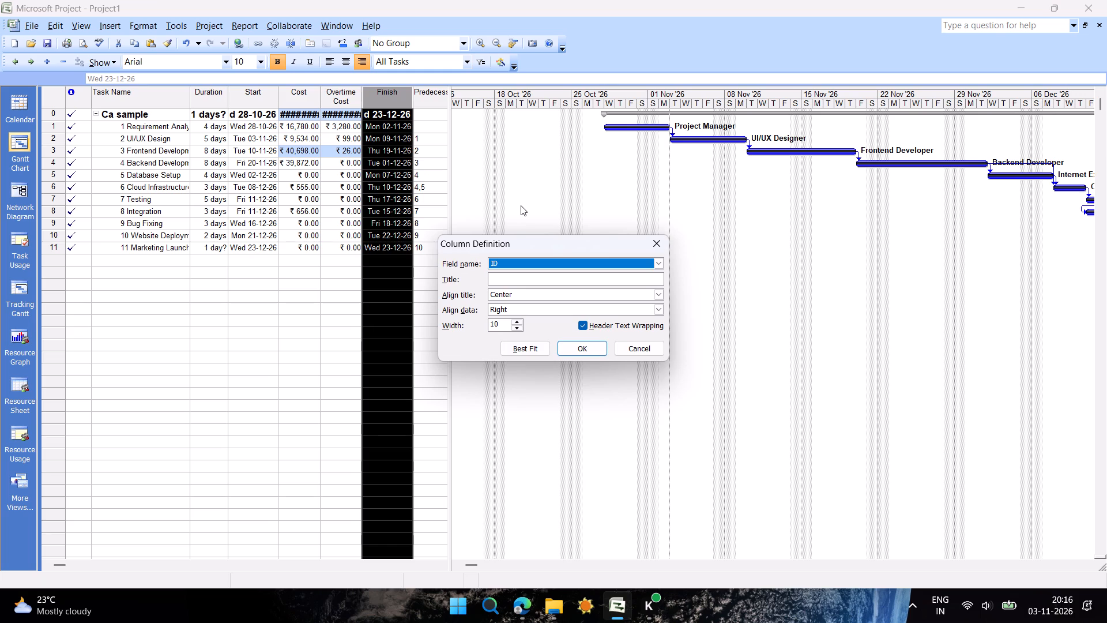
key(t)
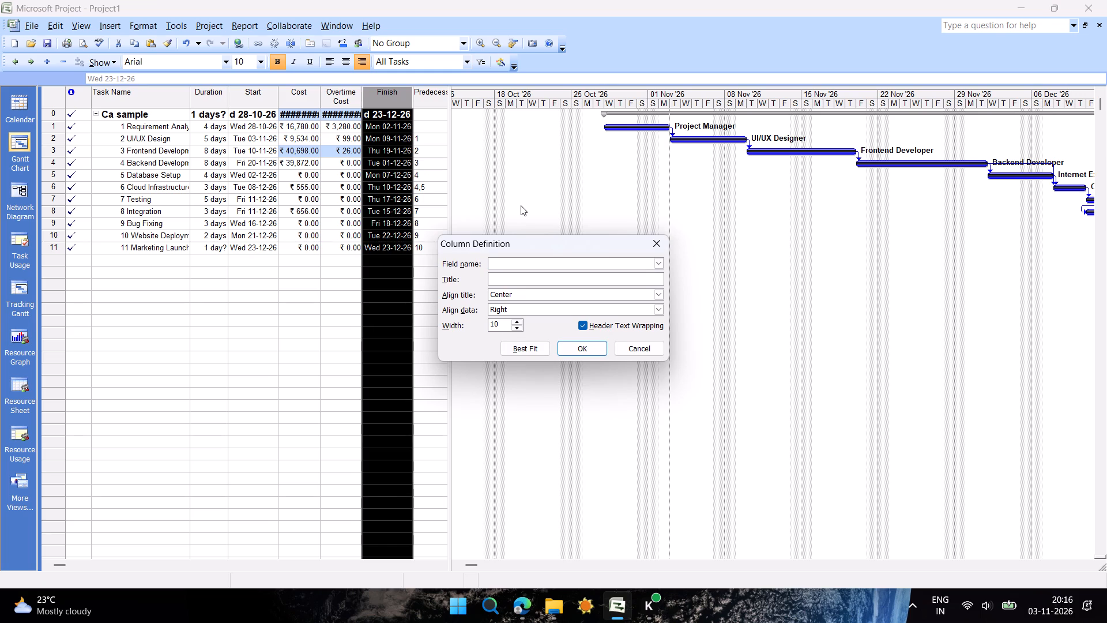
key(o)
key(t)
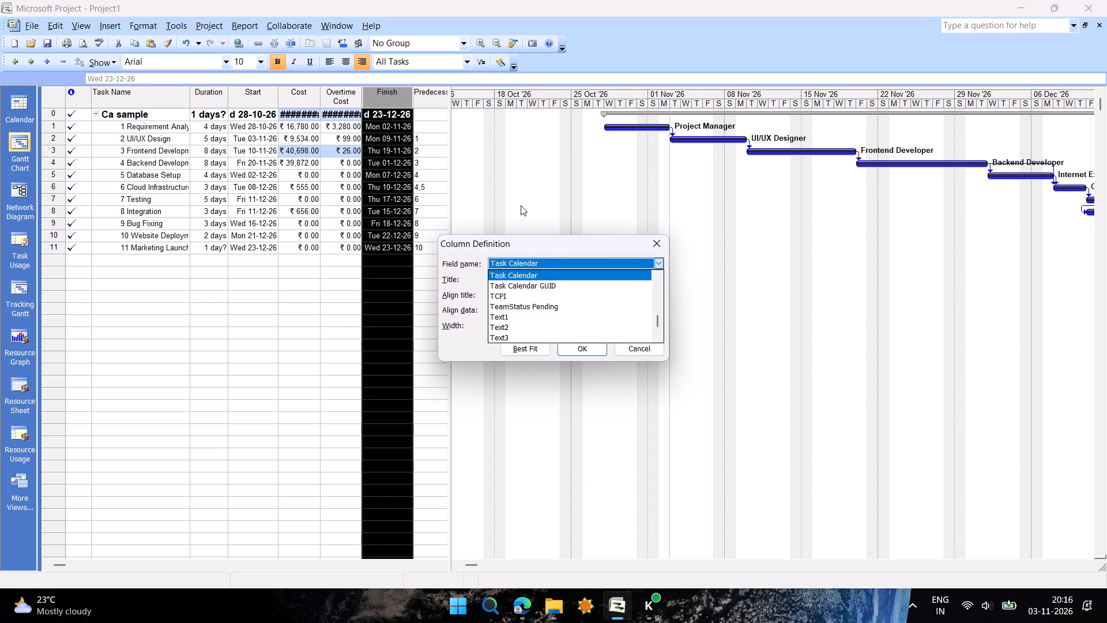
key(a)
key(l)
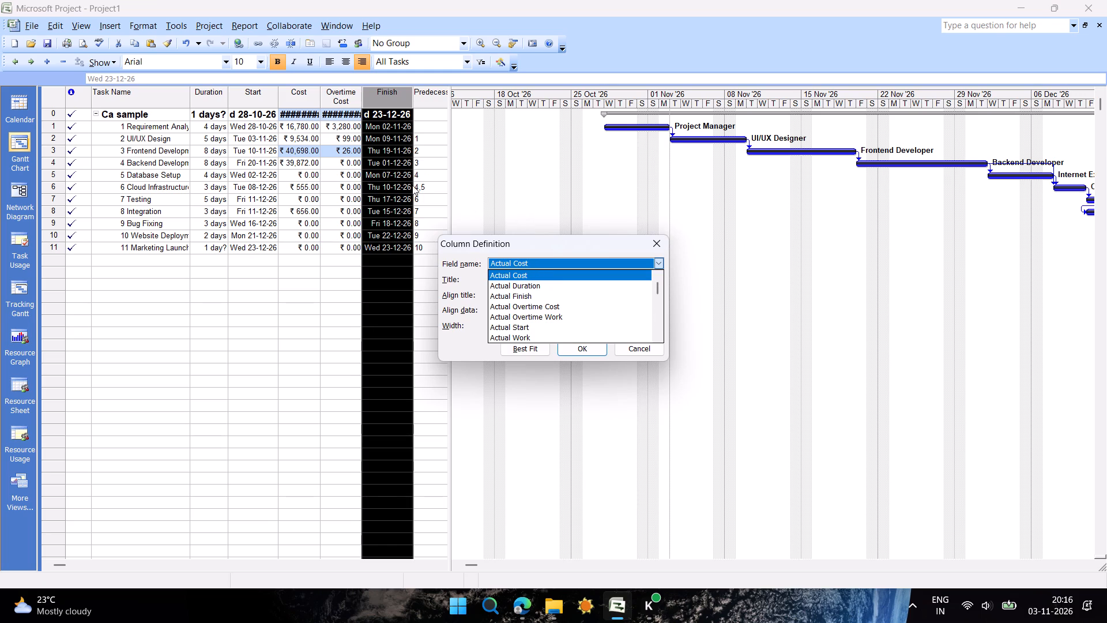
key(s)
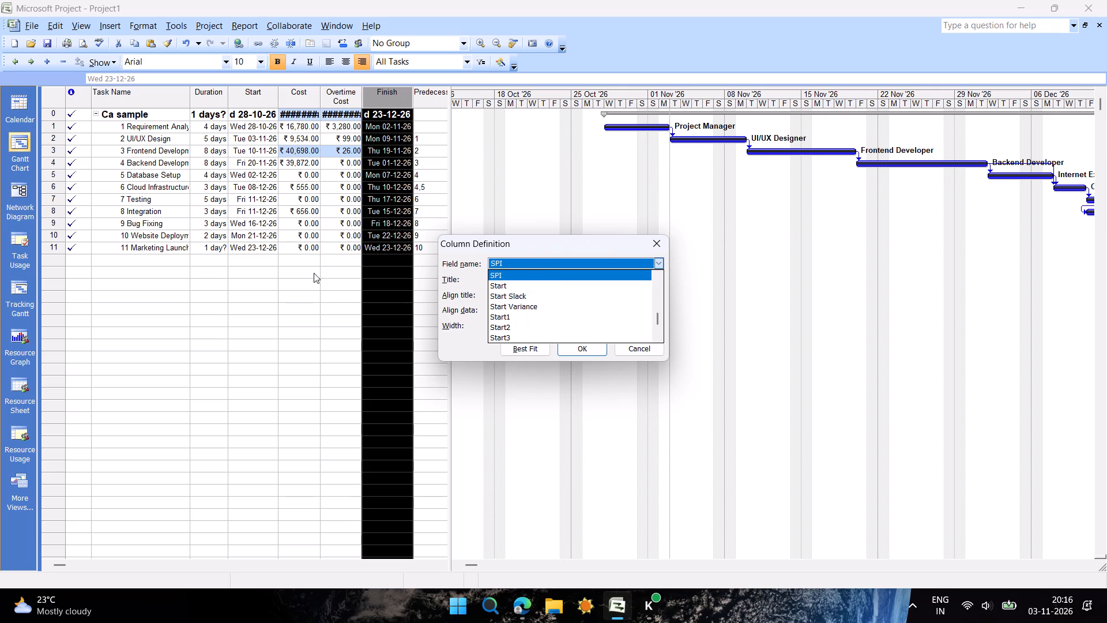
key(l)
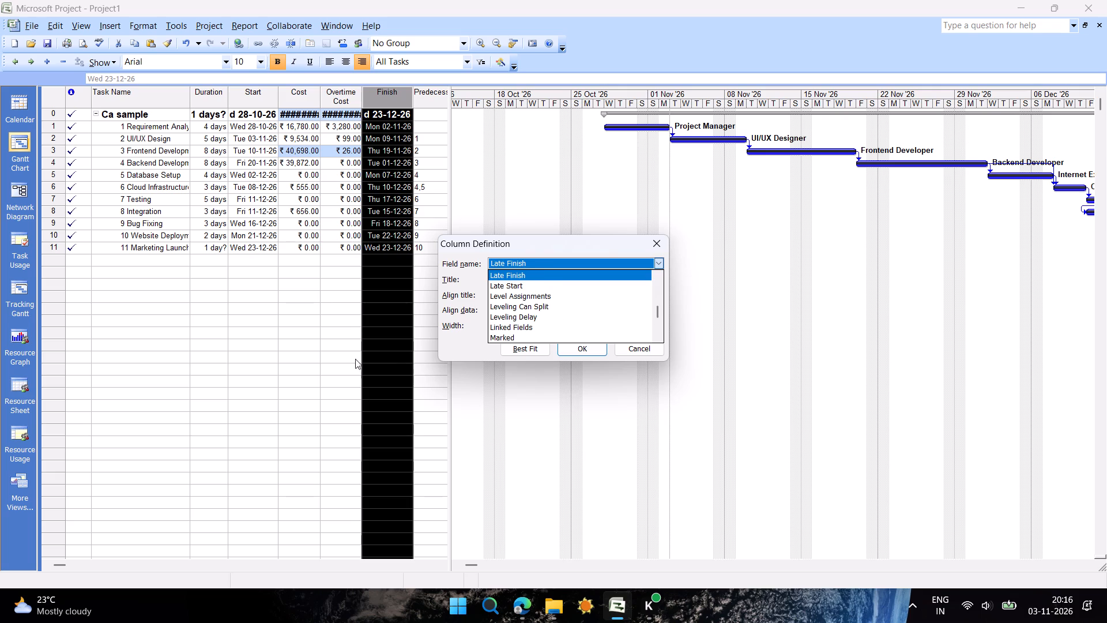
key(a)
key(x)
key(BackSpace)
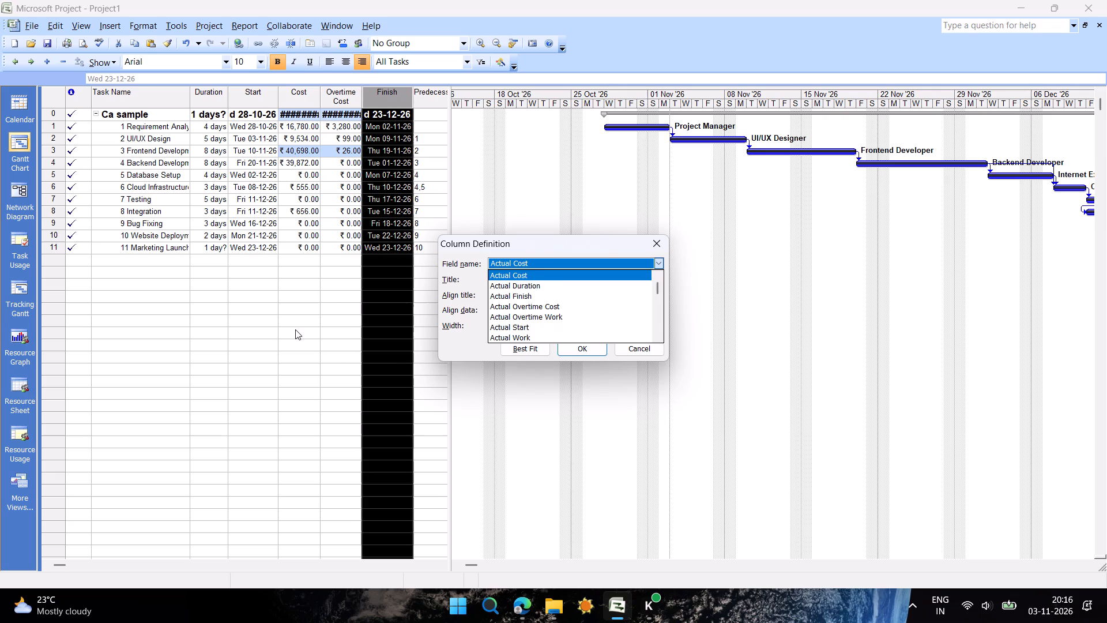
key(BackSpace)
key(BackSpace)
text(to)
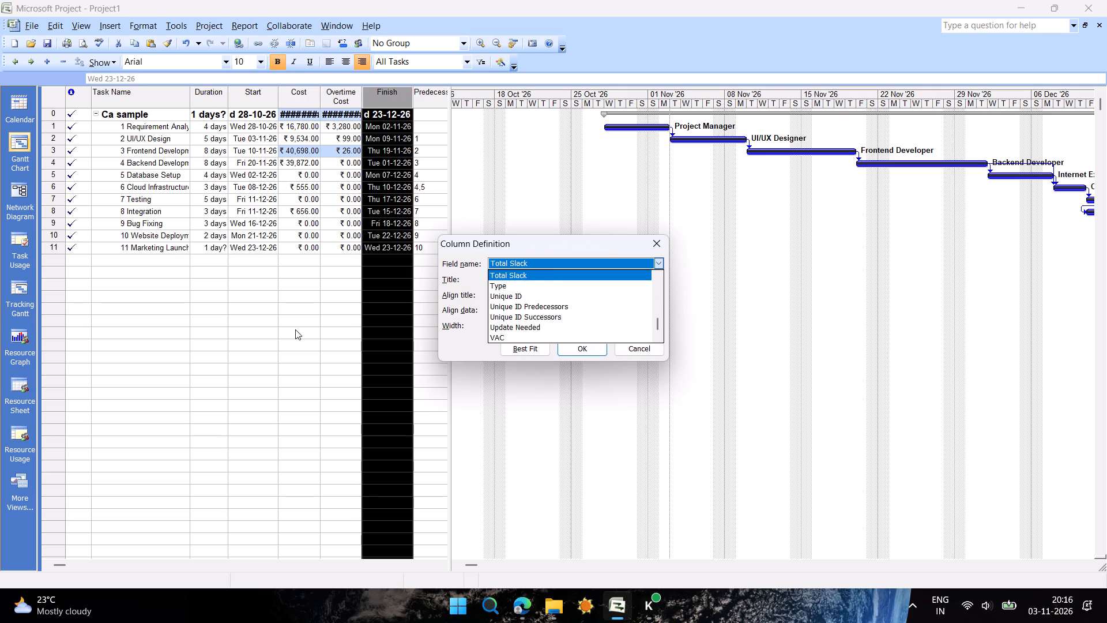
key(Return)
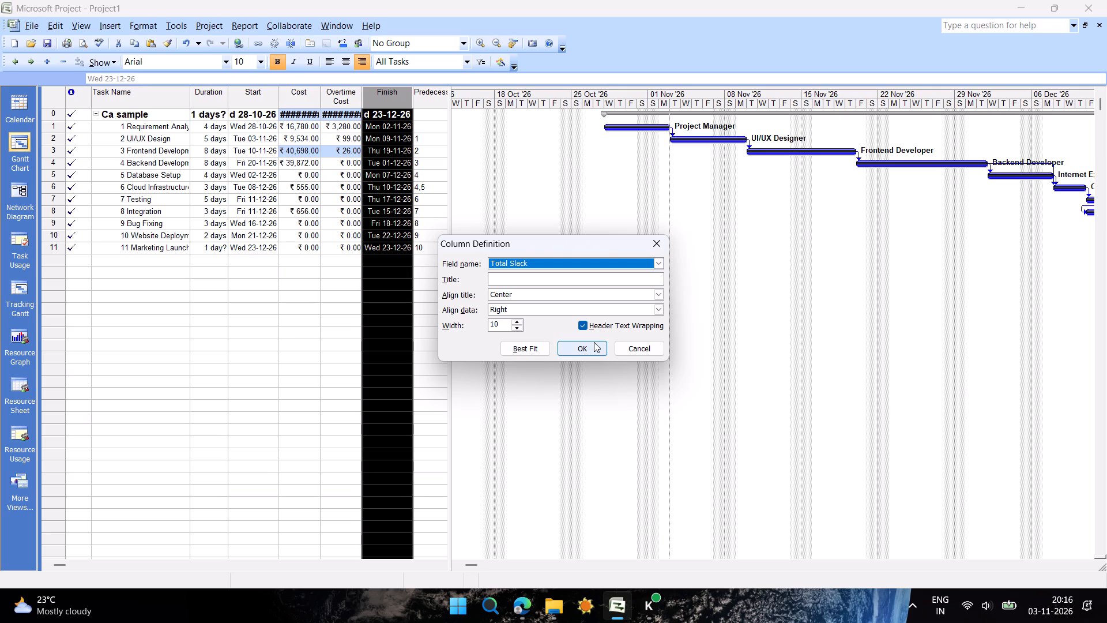
click(594, 342)
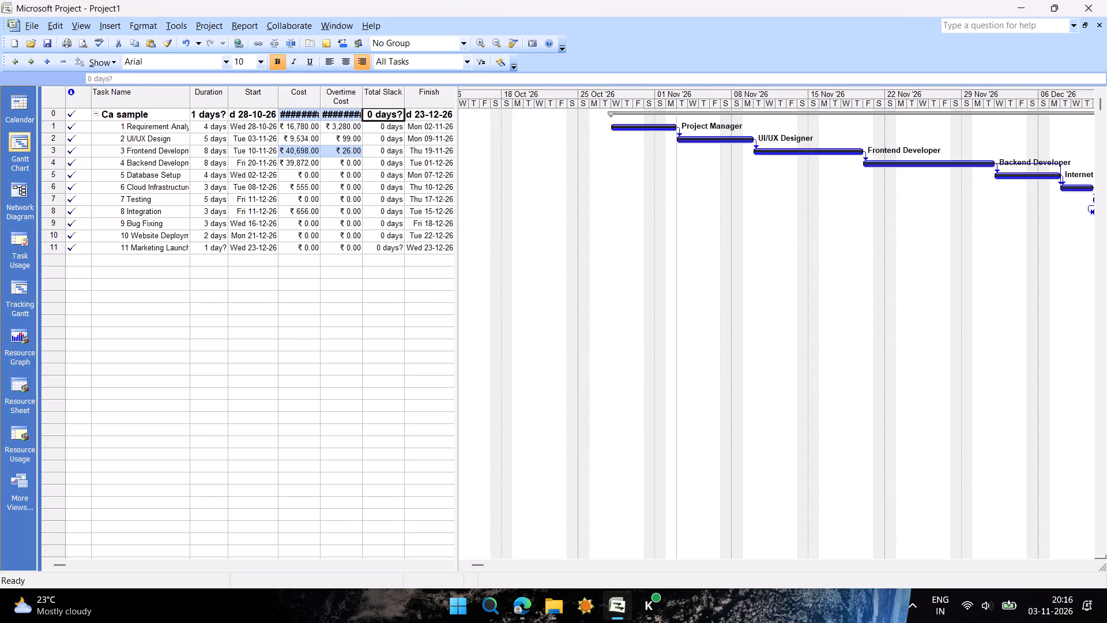
Compare the Duration and Total Slack values of the Ca sample summary row and its tasks.
click(209, 115)
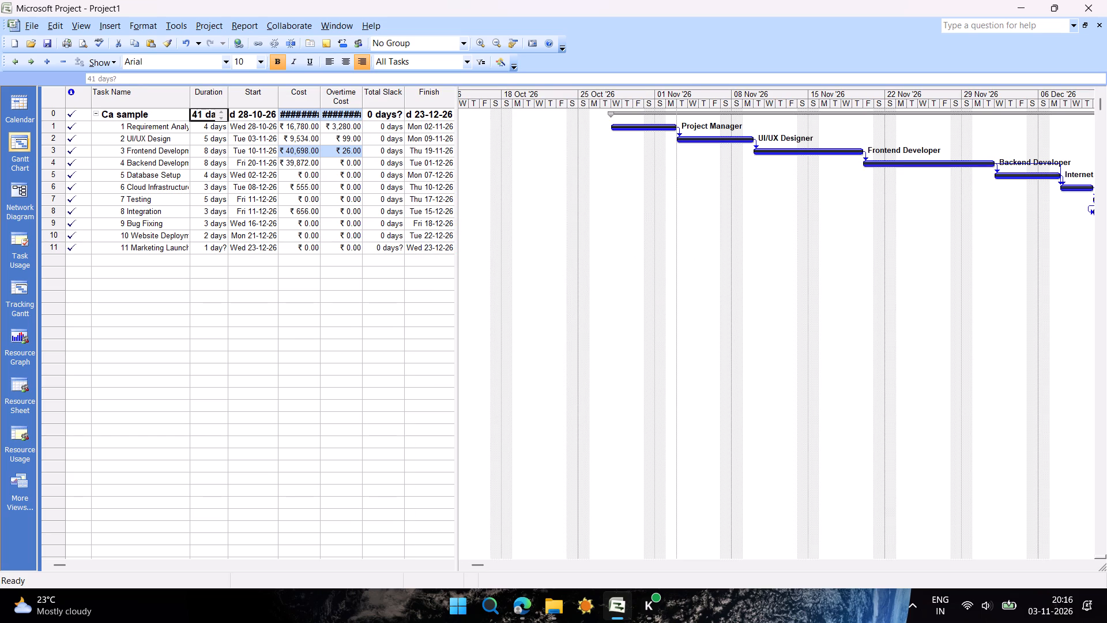
click(215, 147)
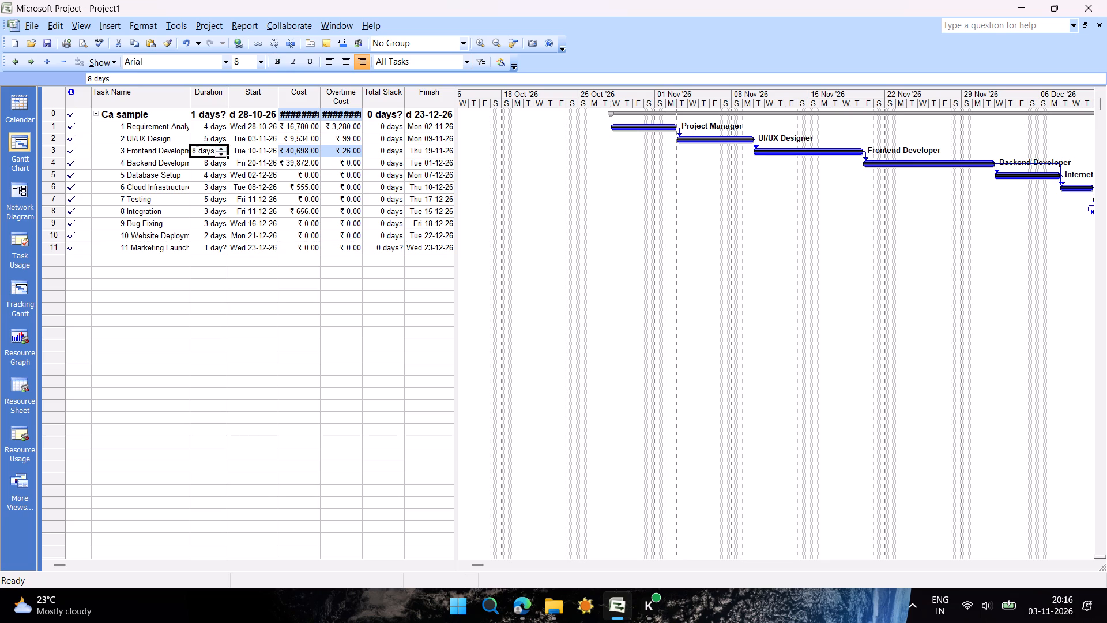
click(204, 119)
click(376, 117)
click(391, 113)
click(394, 125)
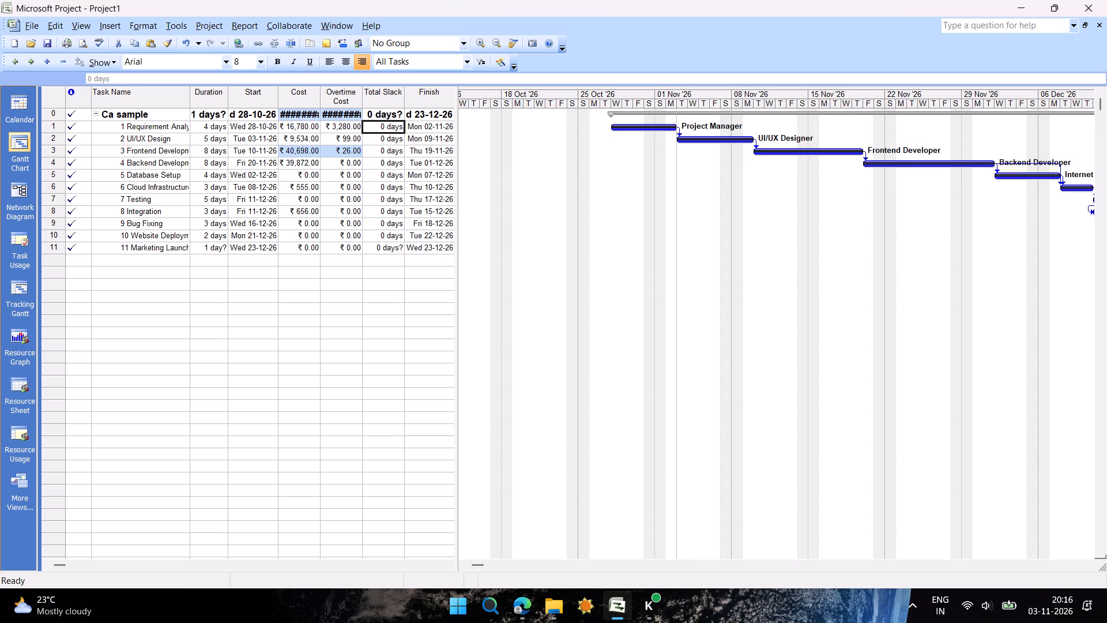
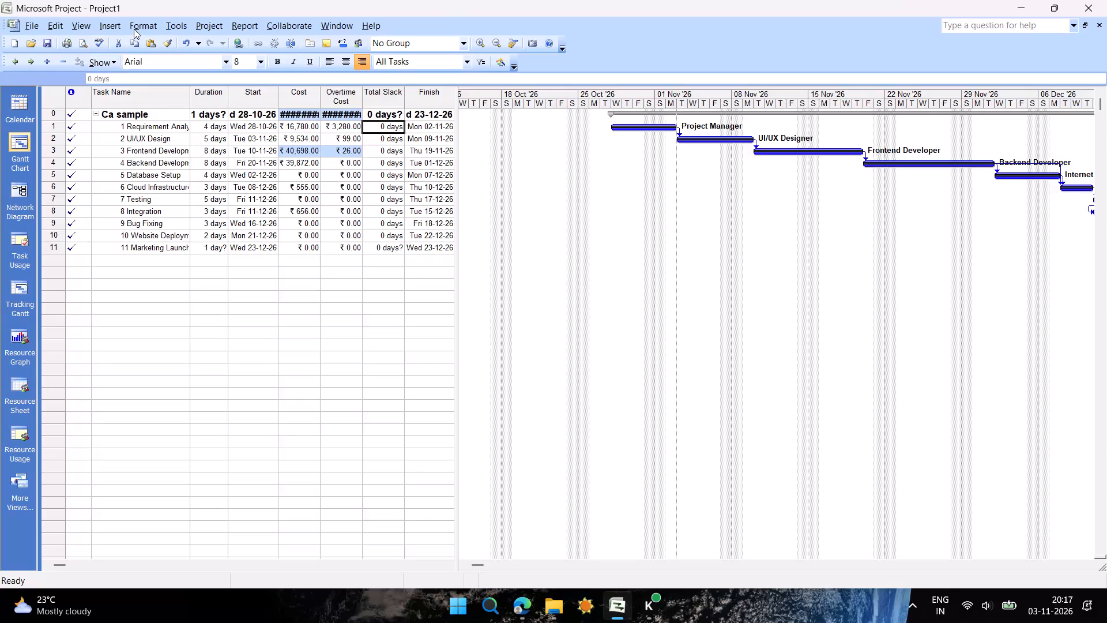
Open the Gantt Chart's Bar Styles and review every defined bar type, from Task through the rolled-up, external, Deadline, Deliverable and Dependency rows.
click(133, 29)
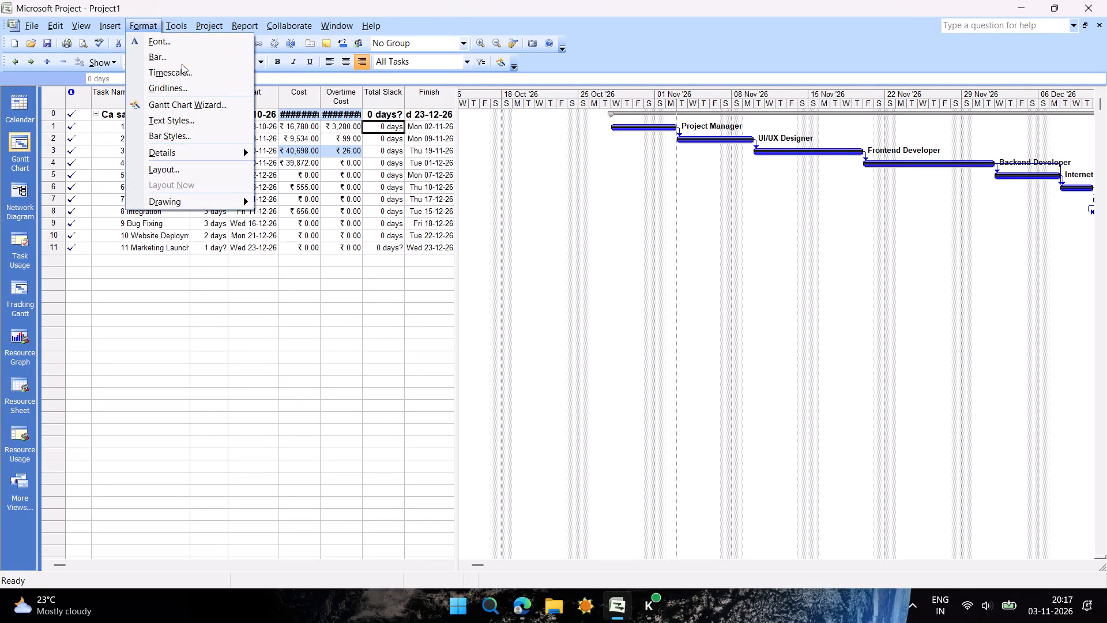
click(190, 133)
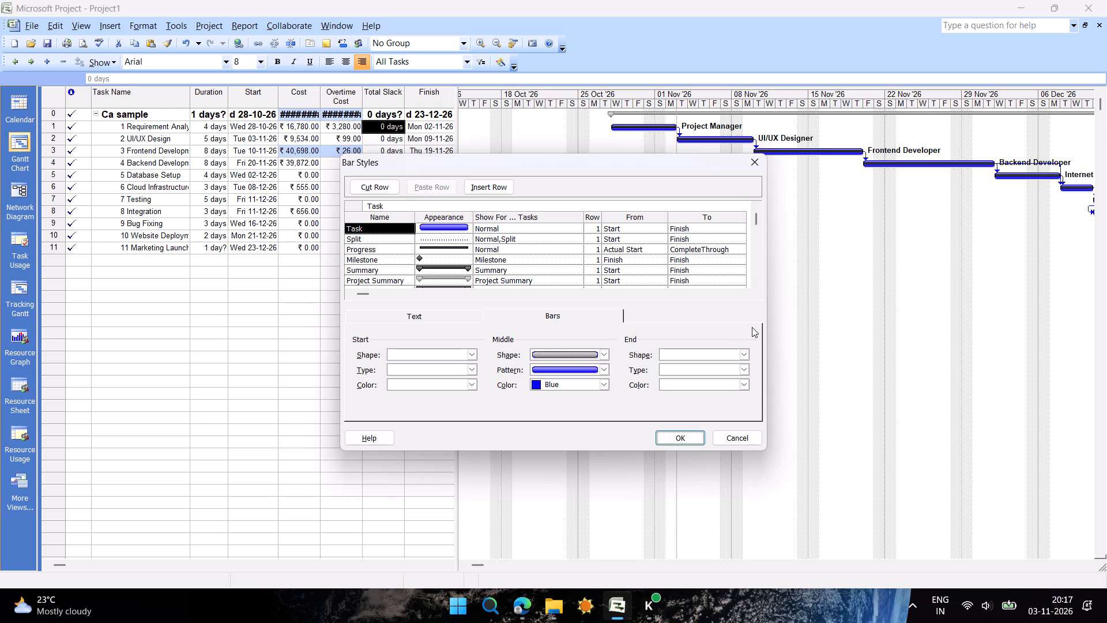
click(756, 283)
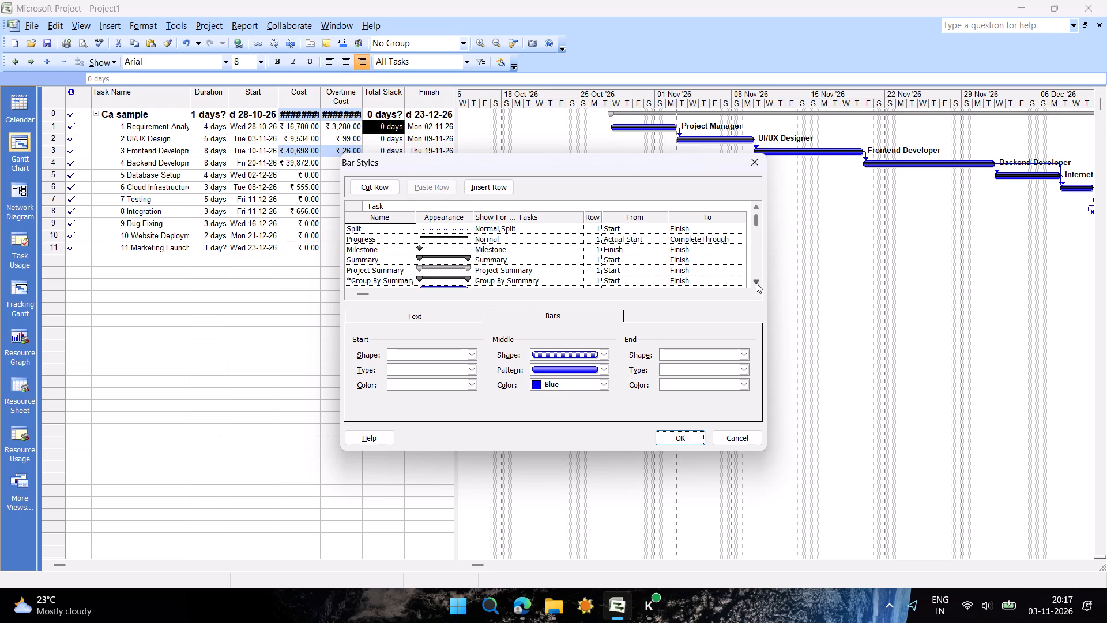
click(756, 283)
click(756, 283)
click(756, 283)
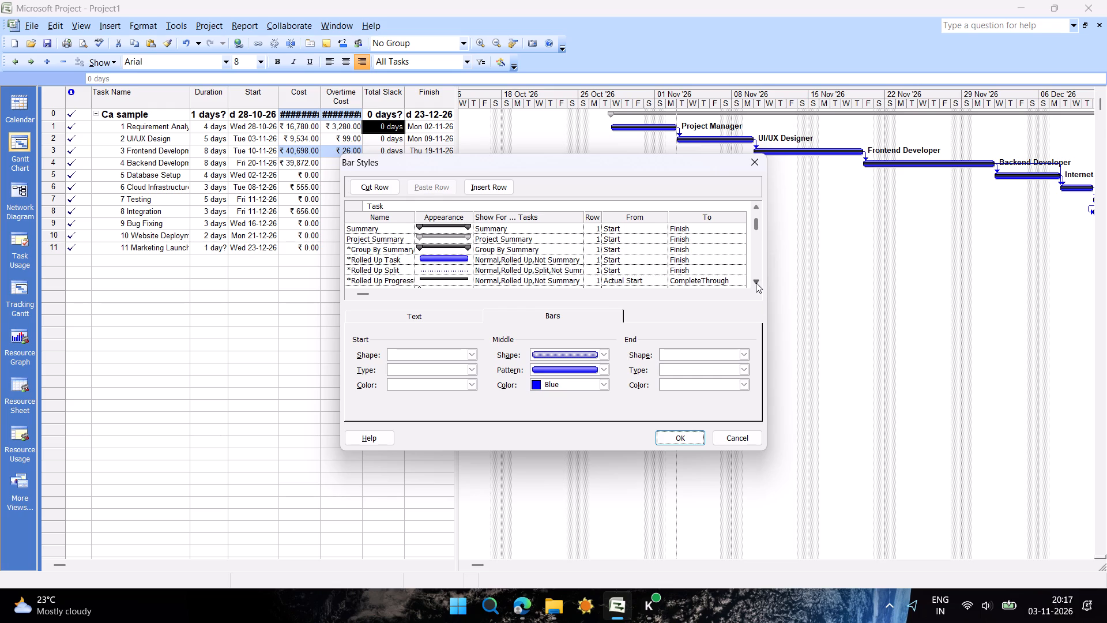
click(756, 283)
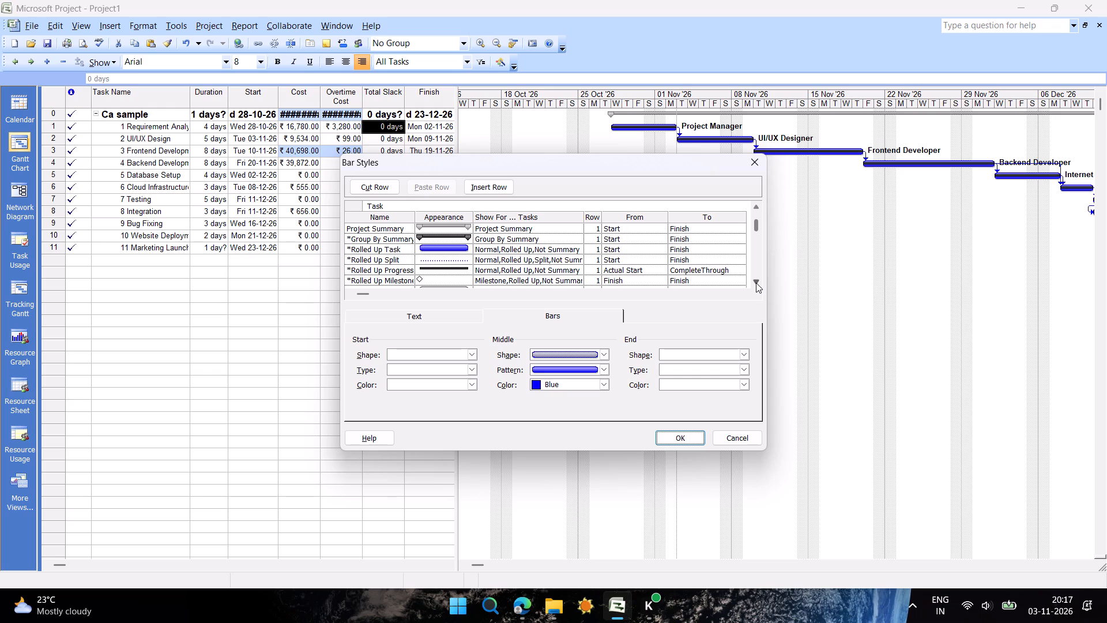
click(756, 283)
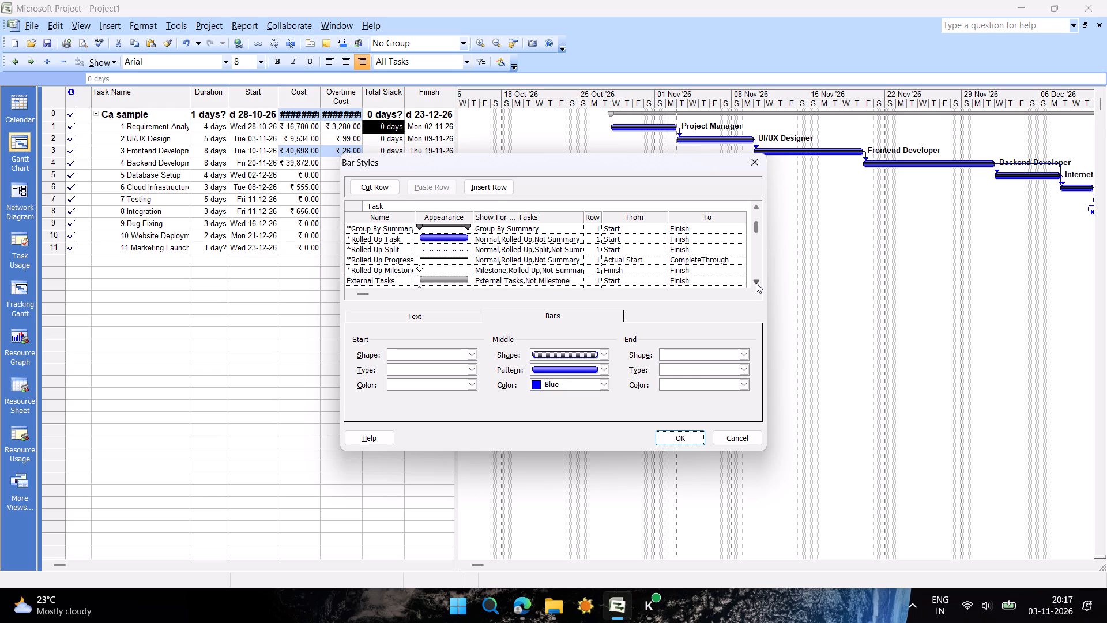
click(756, 283)
click(756, 283)
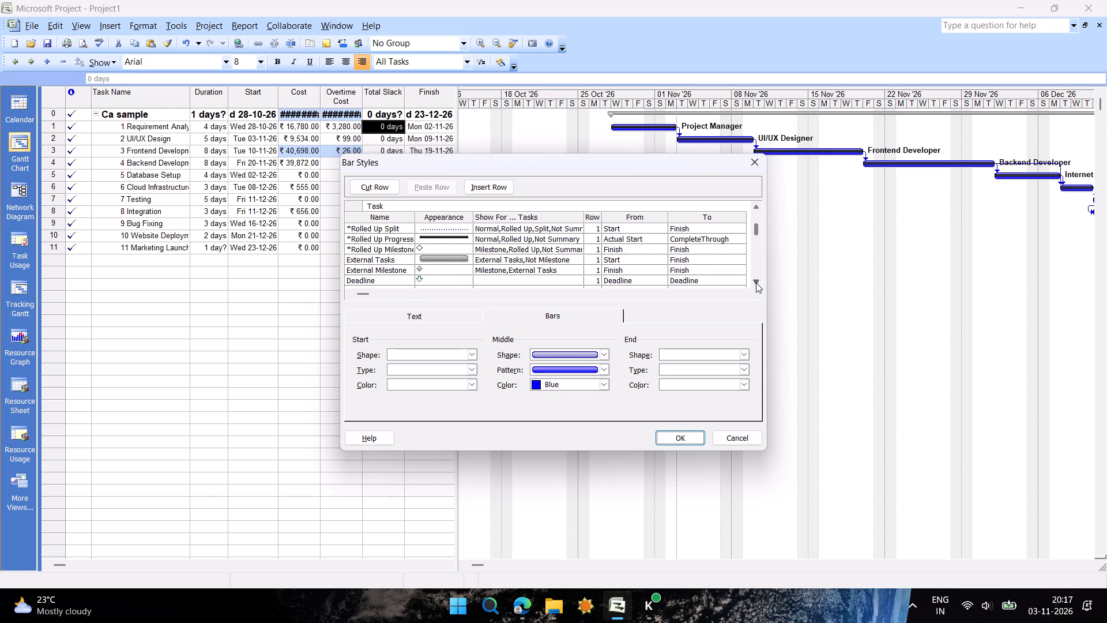
click(757, 209)
double_click(757, 209)
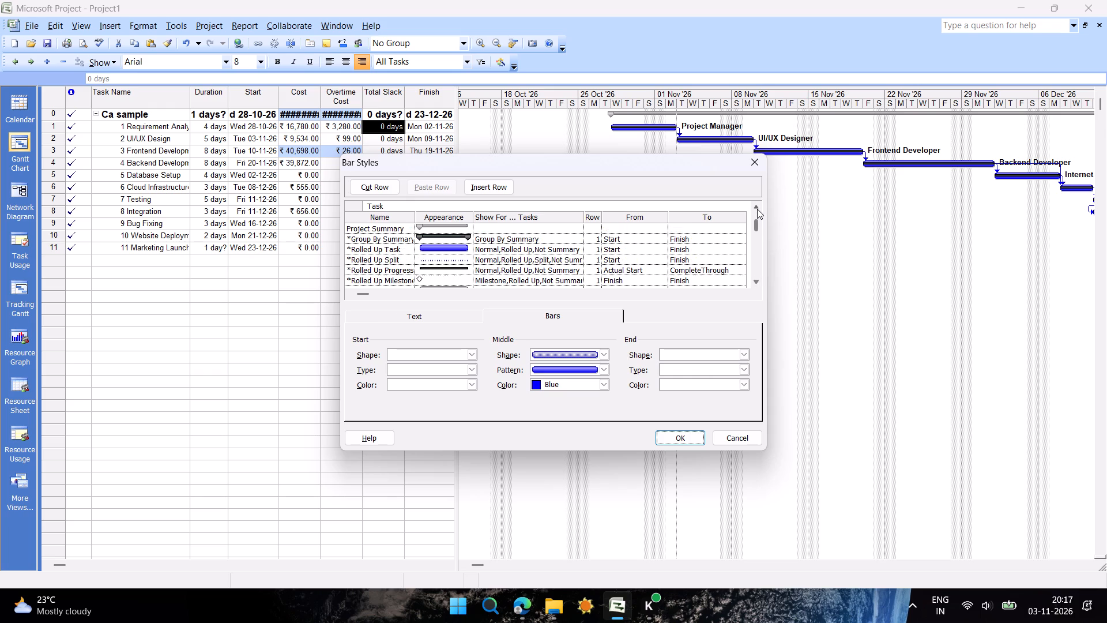
click(756, 279)
triple_click(756, 279)
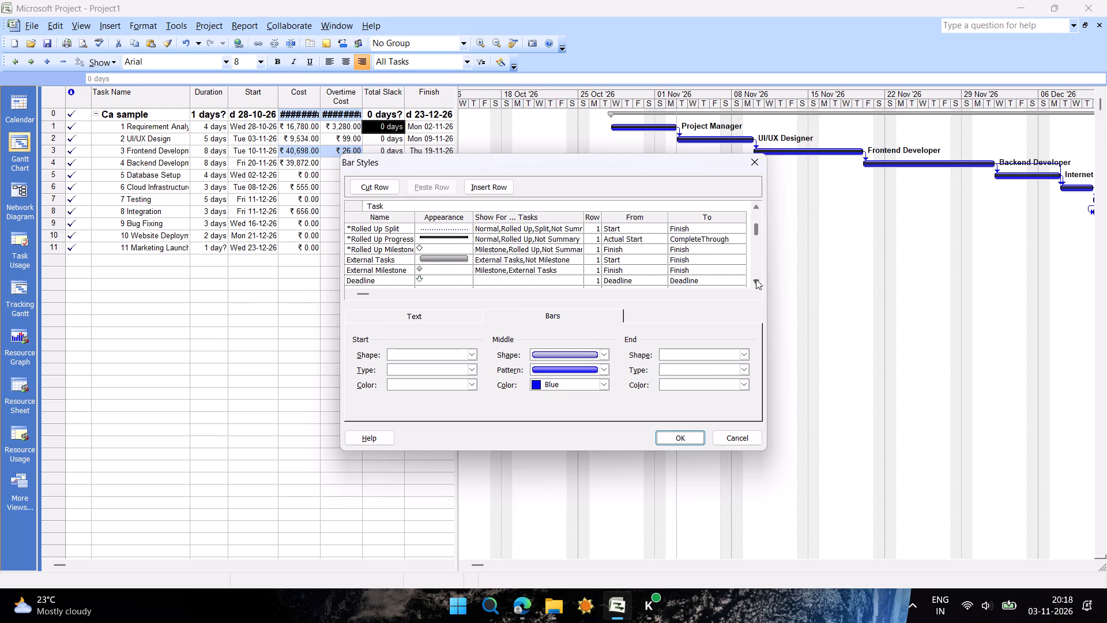
click(756, 279)
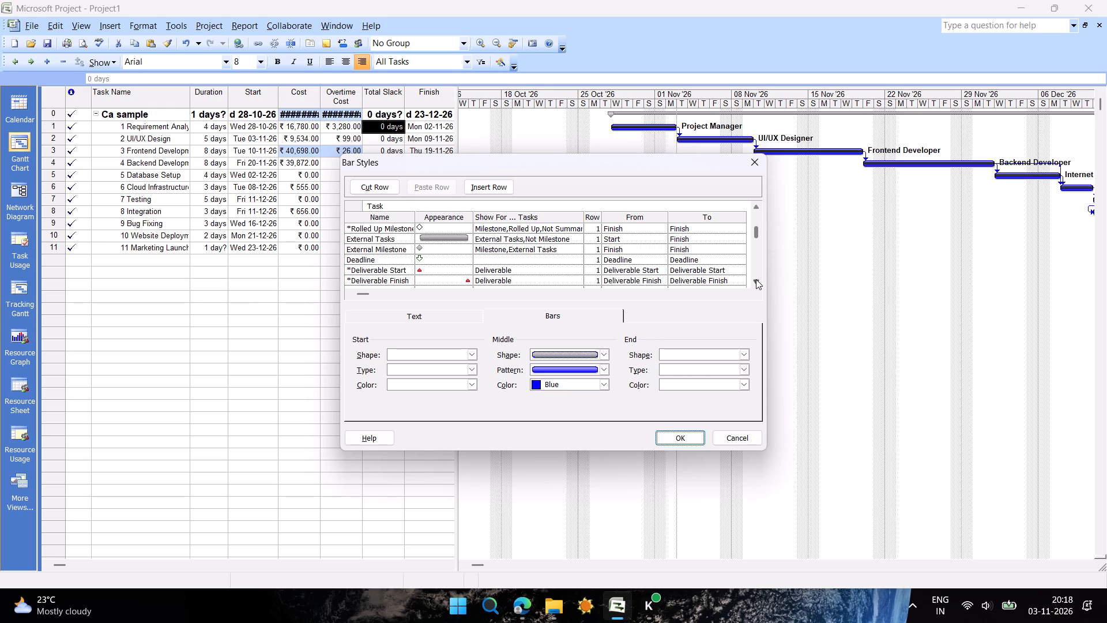
click(756, 279)
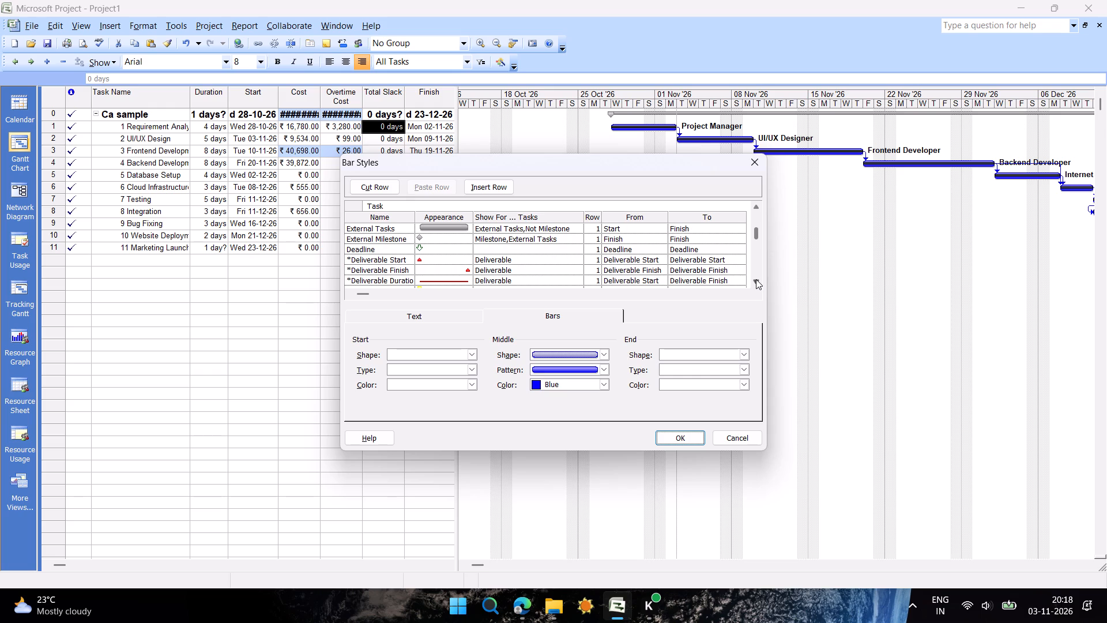
click(756, 279)
triple_click(756, 279)
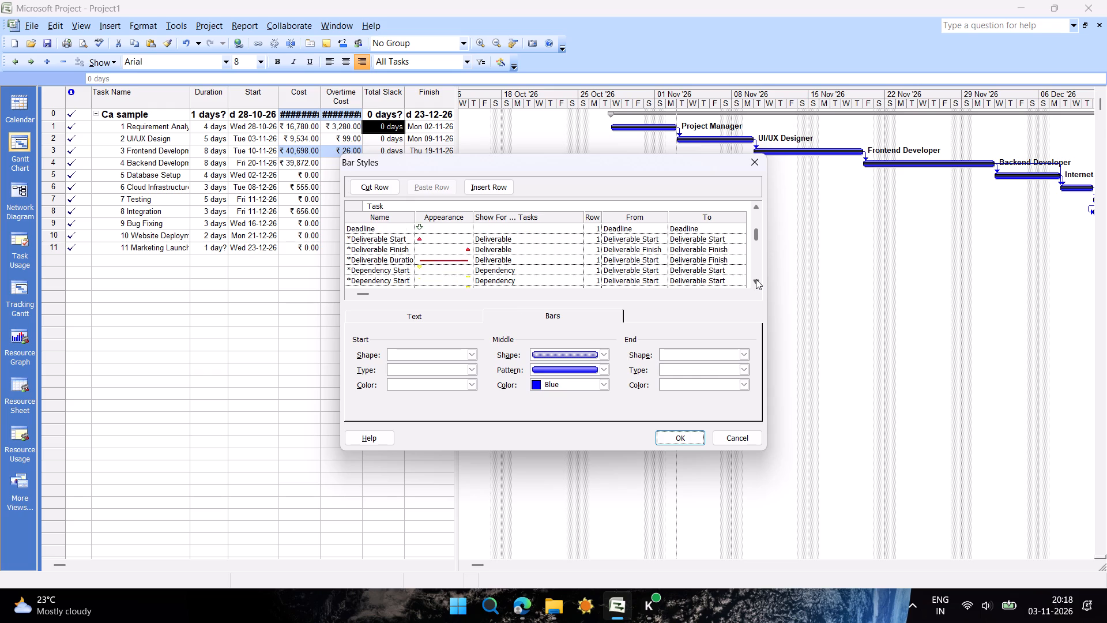
click(756, 279)
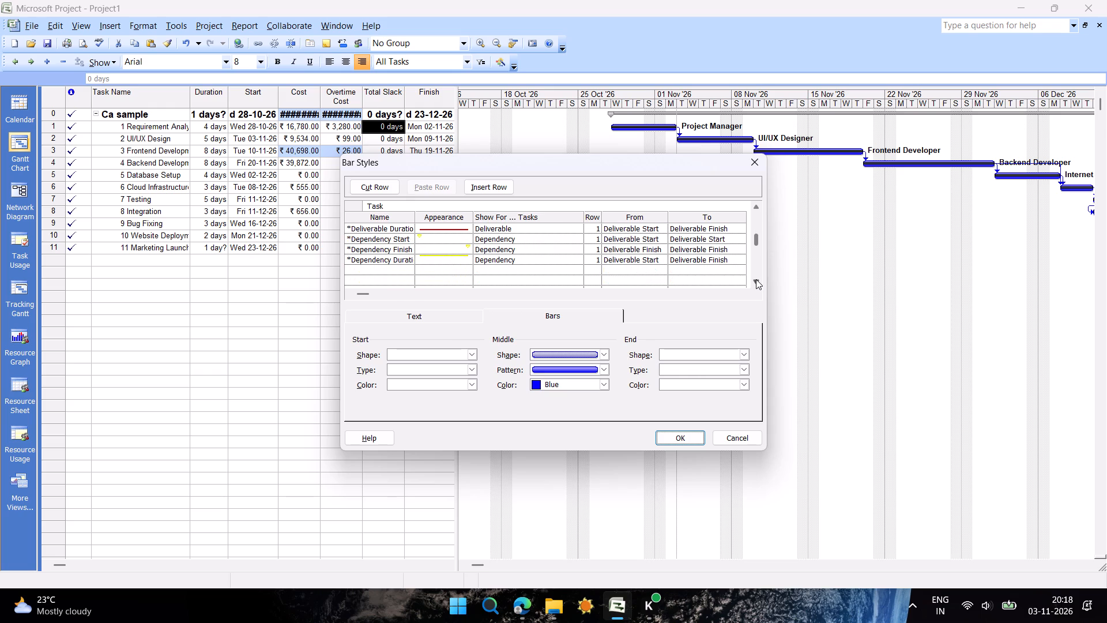
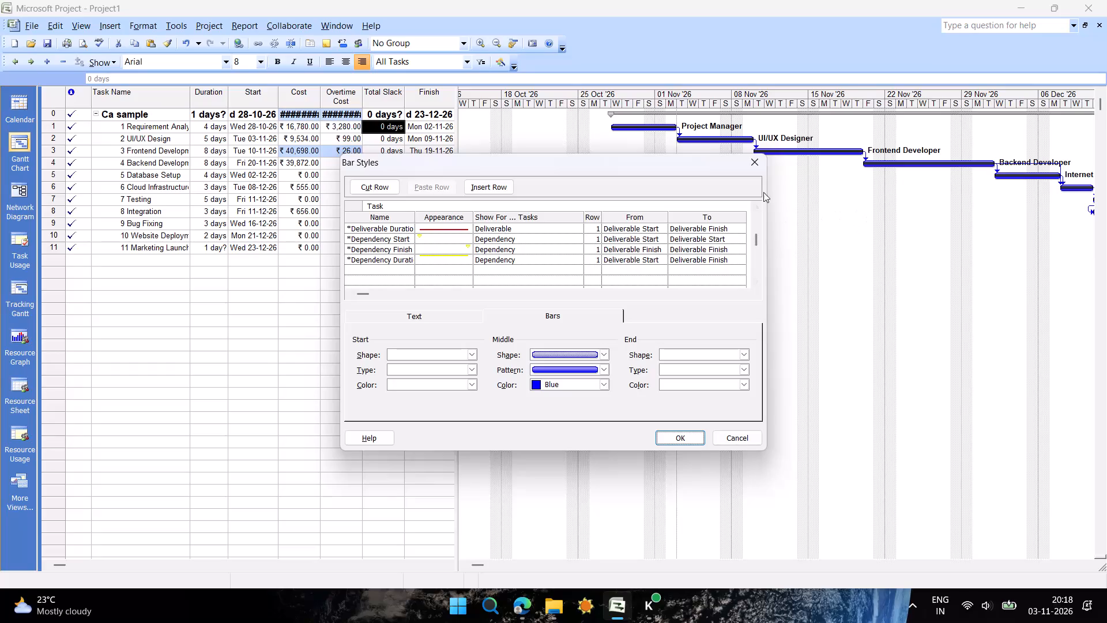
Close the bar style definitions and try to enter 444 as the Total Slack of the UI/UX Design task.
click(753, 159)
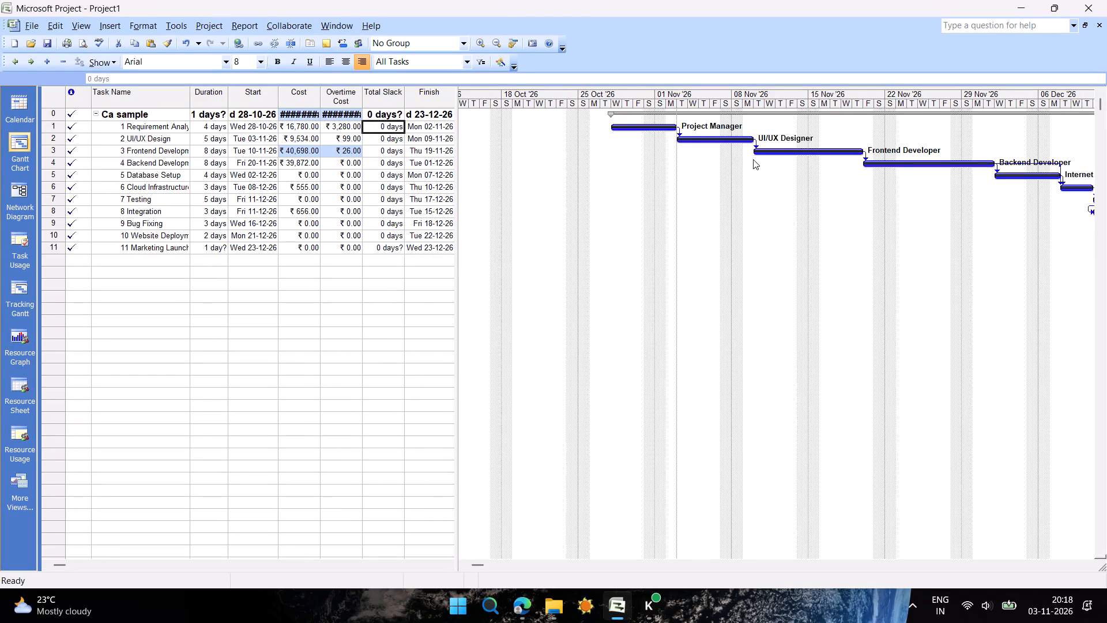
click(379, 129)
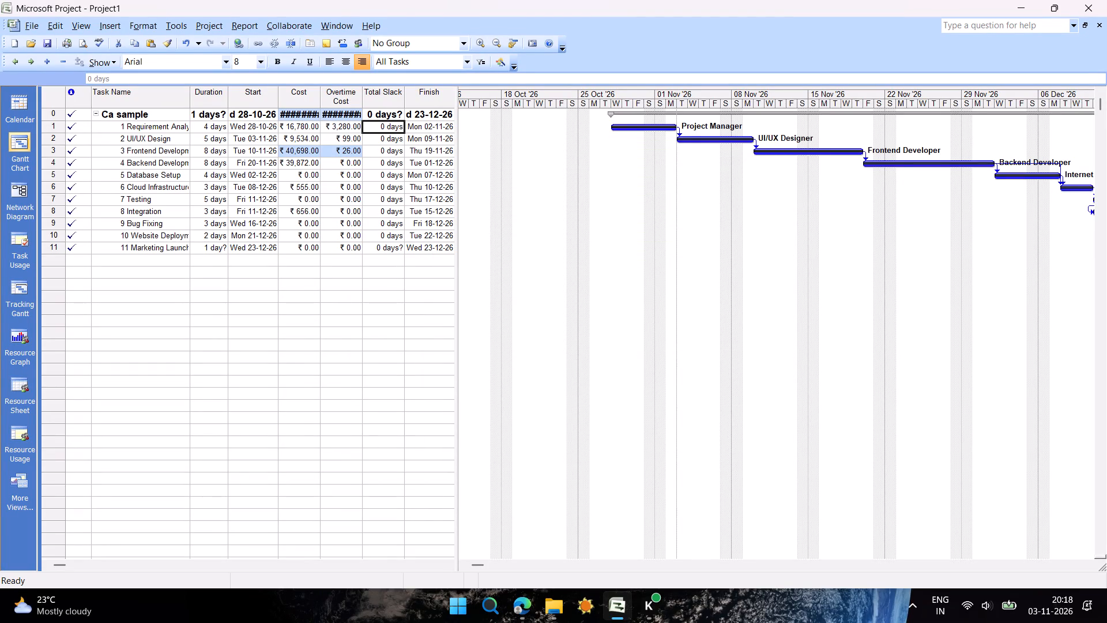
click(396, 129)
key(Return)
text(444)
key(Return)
Set the UI/UX Design task's percent complete to 80% in its task information.
double_click(155, 138)
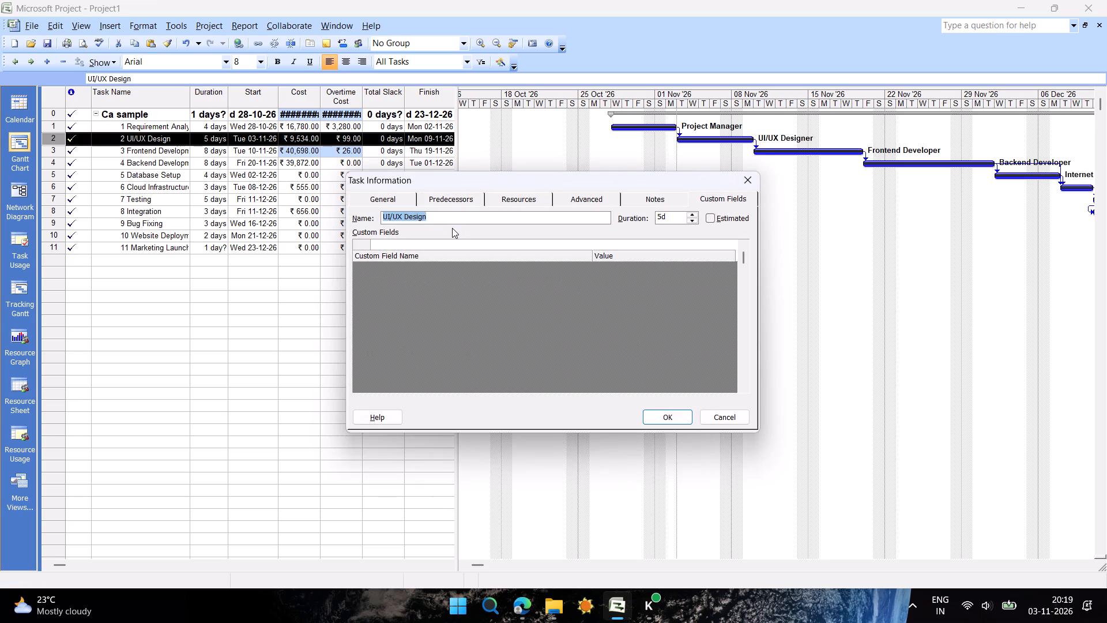
click(445, 200)
click(494, 198)
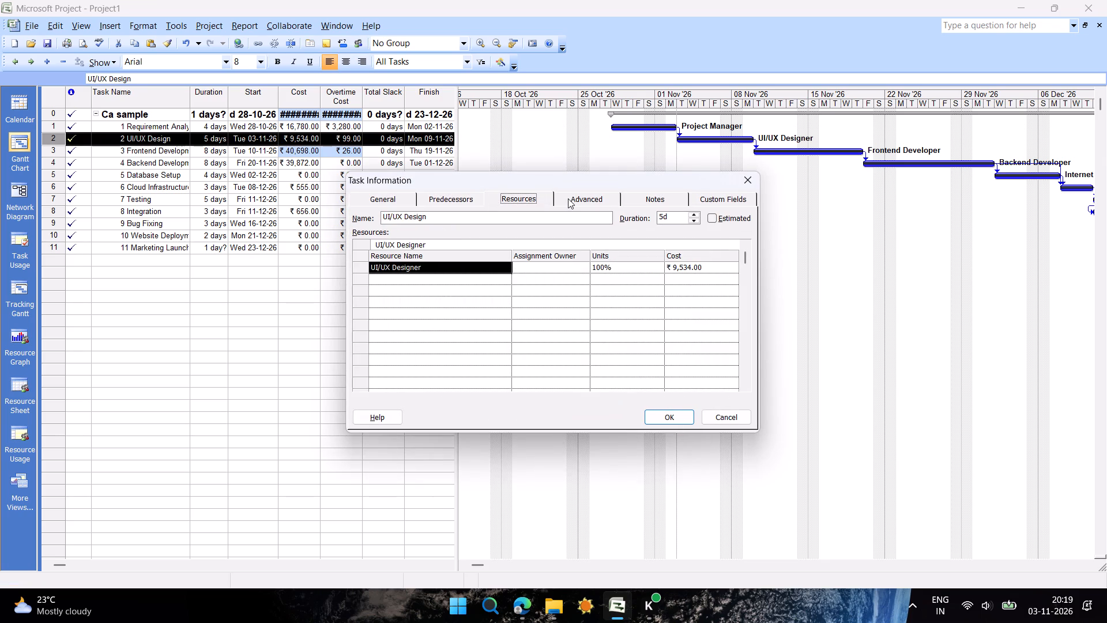
click(568, 198)
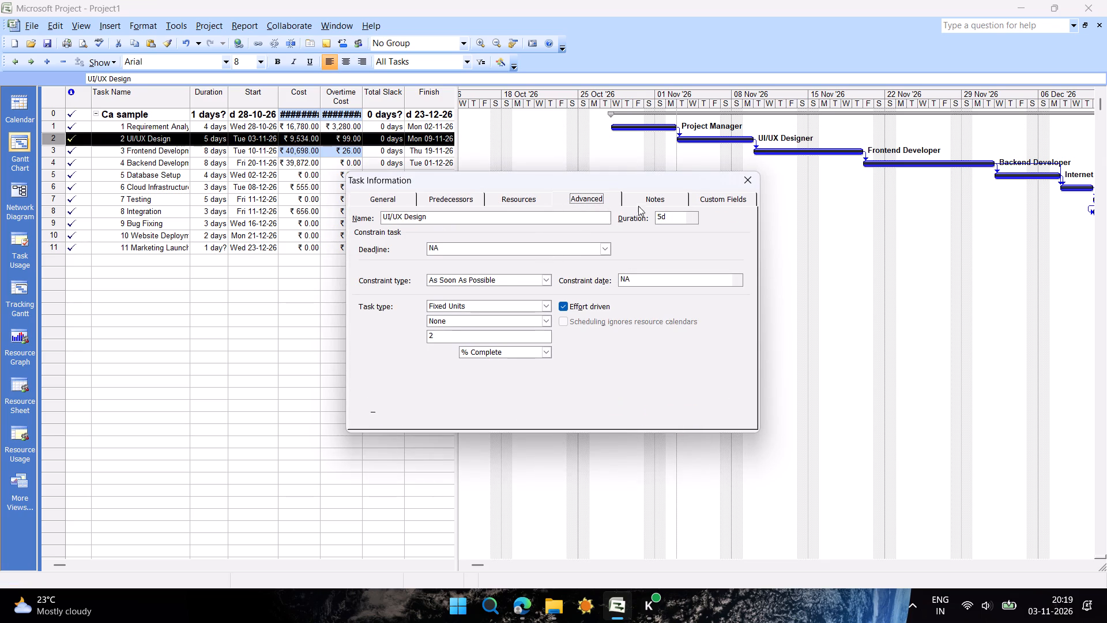
click(379, 200)
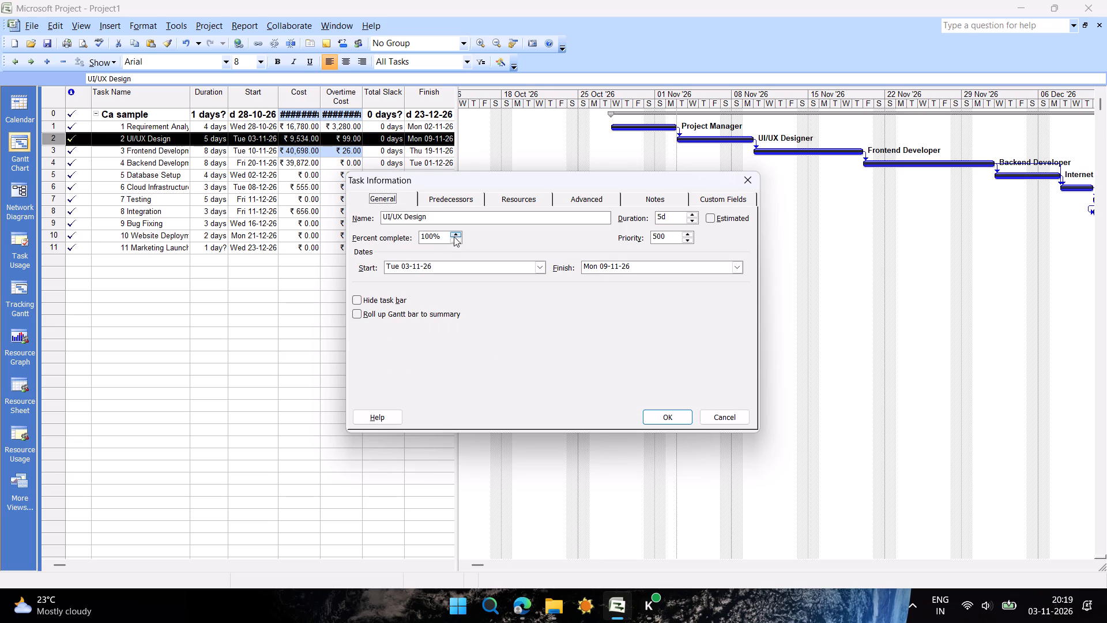
triple_click(454, 239)
click(454, 239)
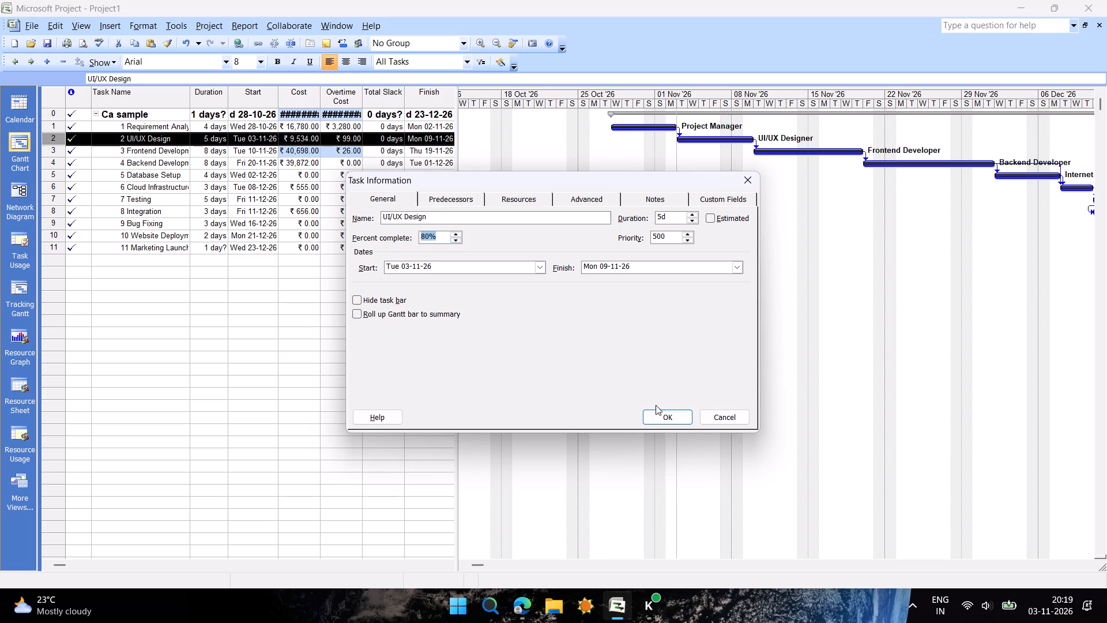
click(660, 413)
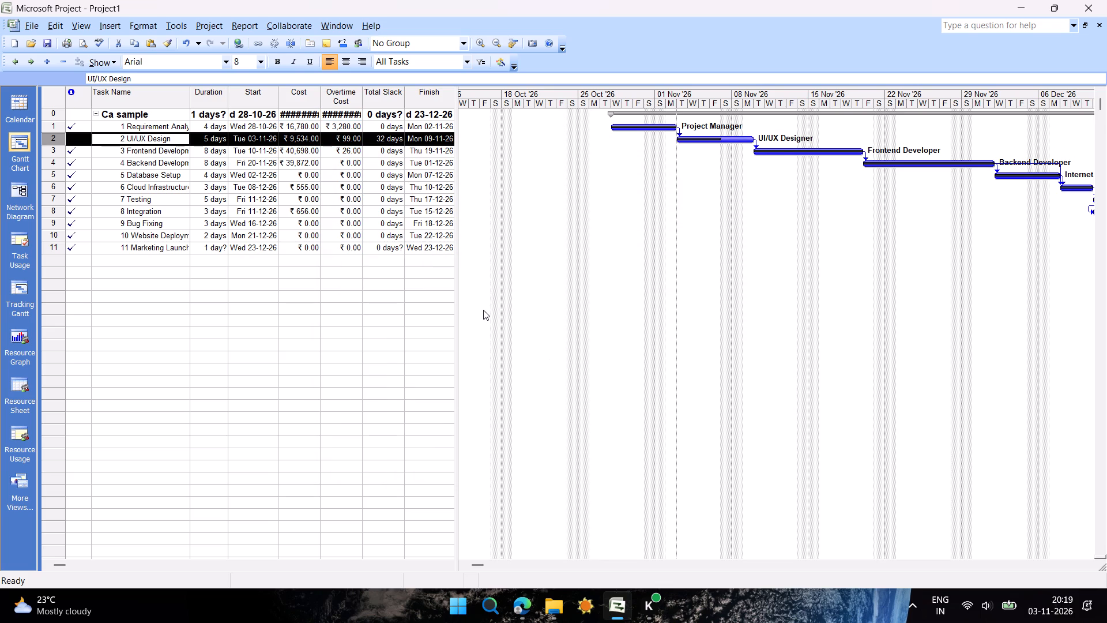
click(390, 320)
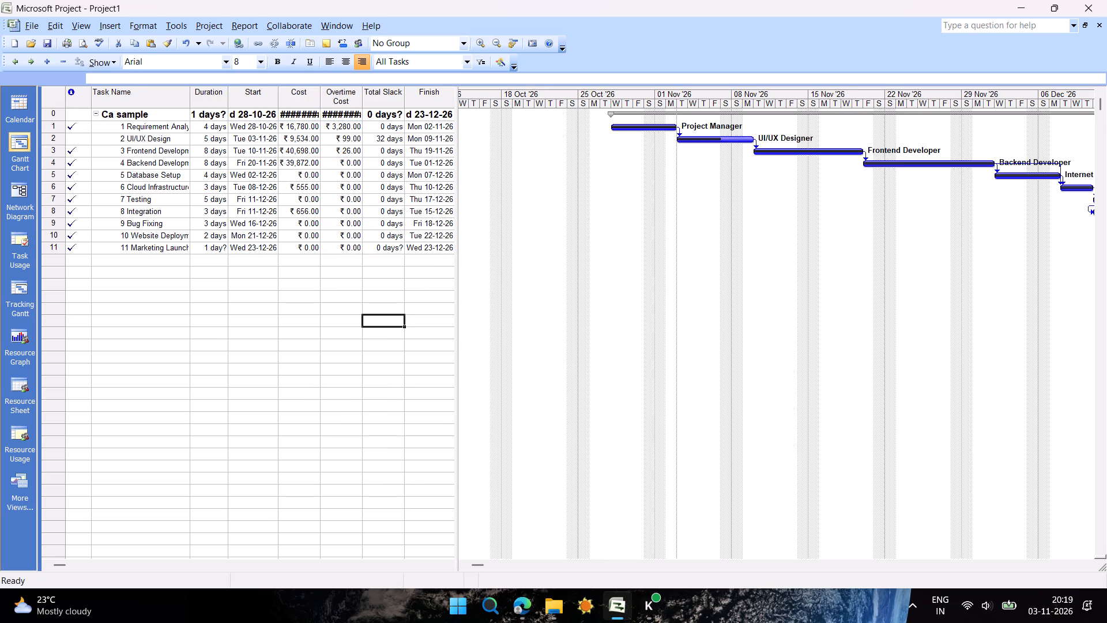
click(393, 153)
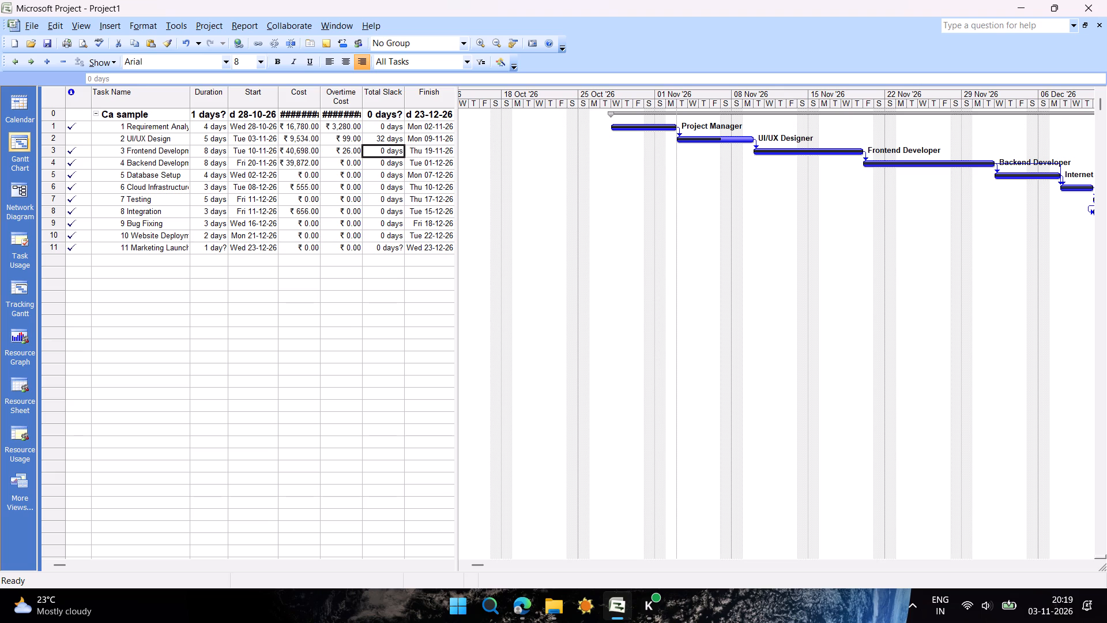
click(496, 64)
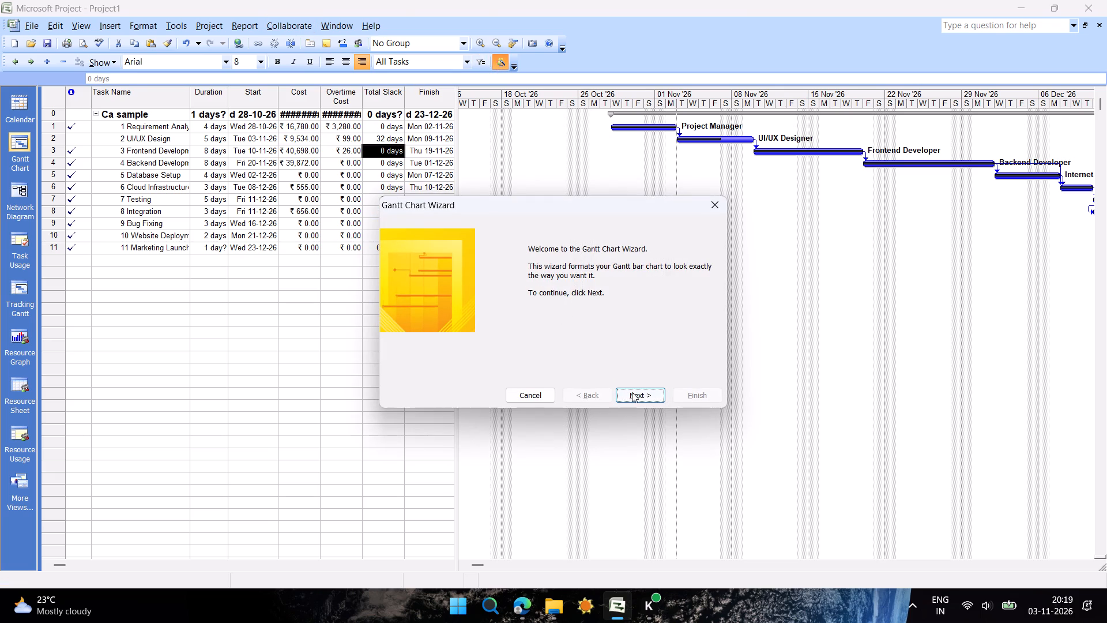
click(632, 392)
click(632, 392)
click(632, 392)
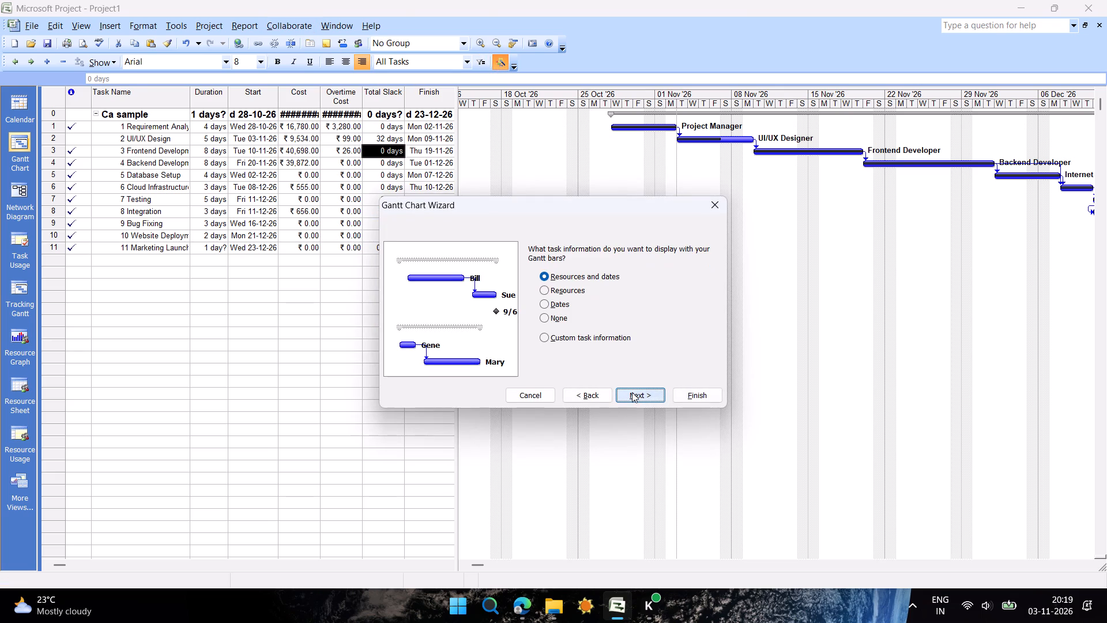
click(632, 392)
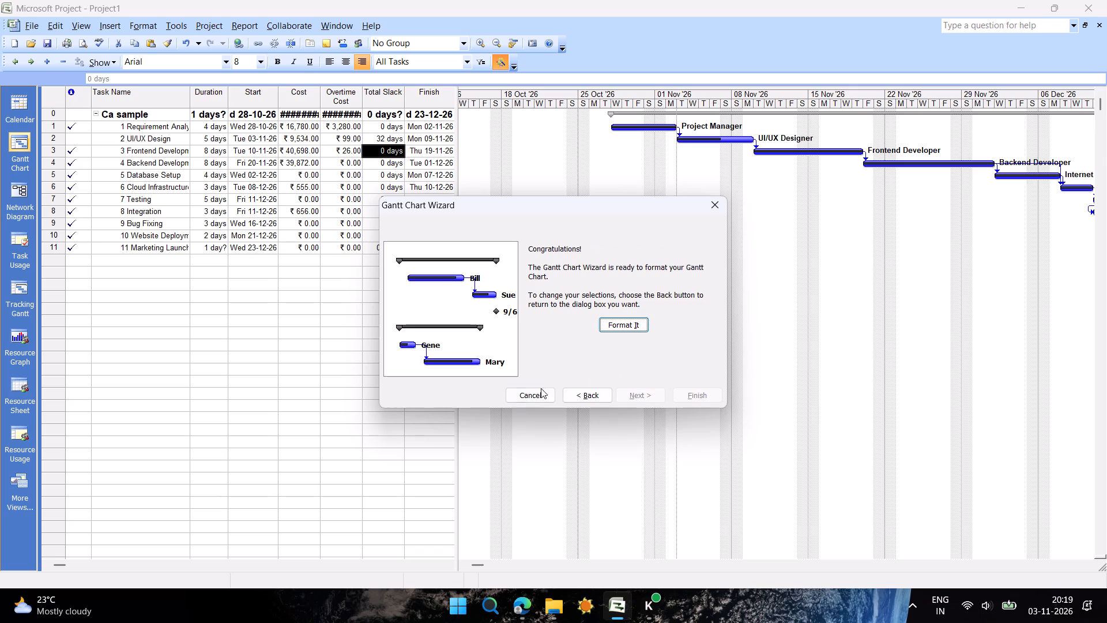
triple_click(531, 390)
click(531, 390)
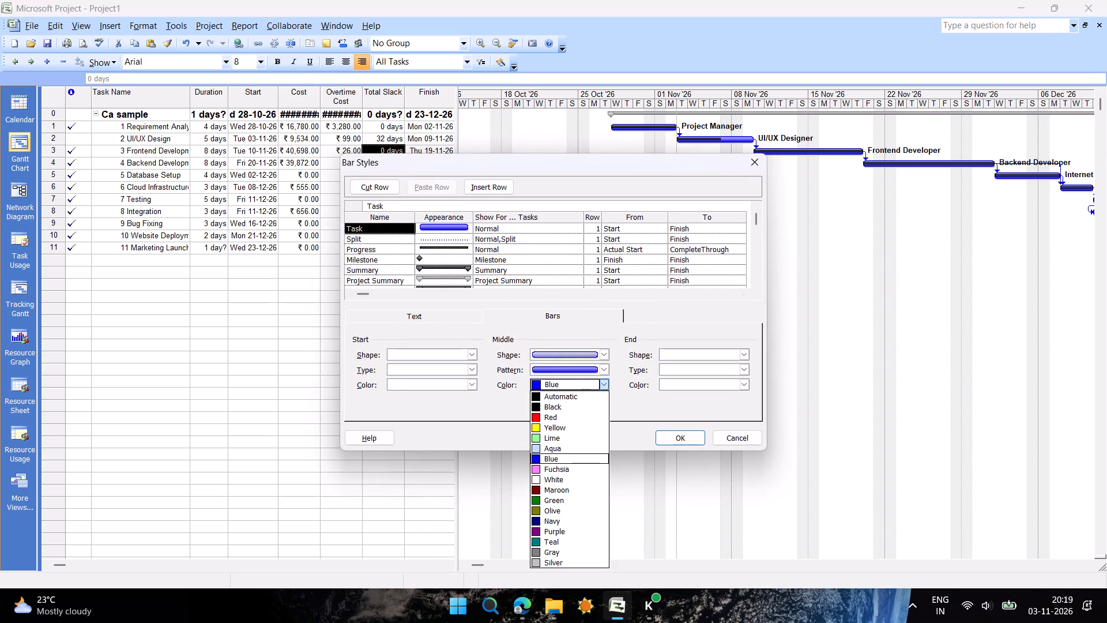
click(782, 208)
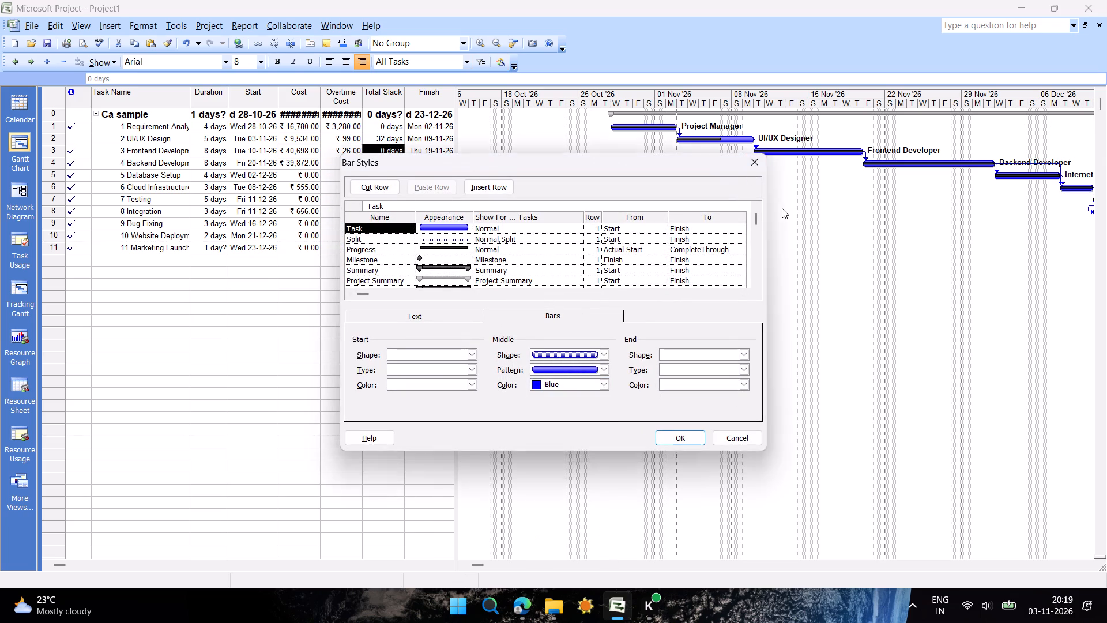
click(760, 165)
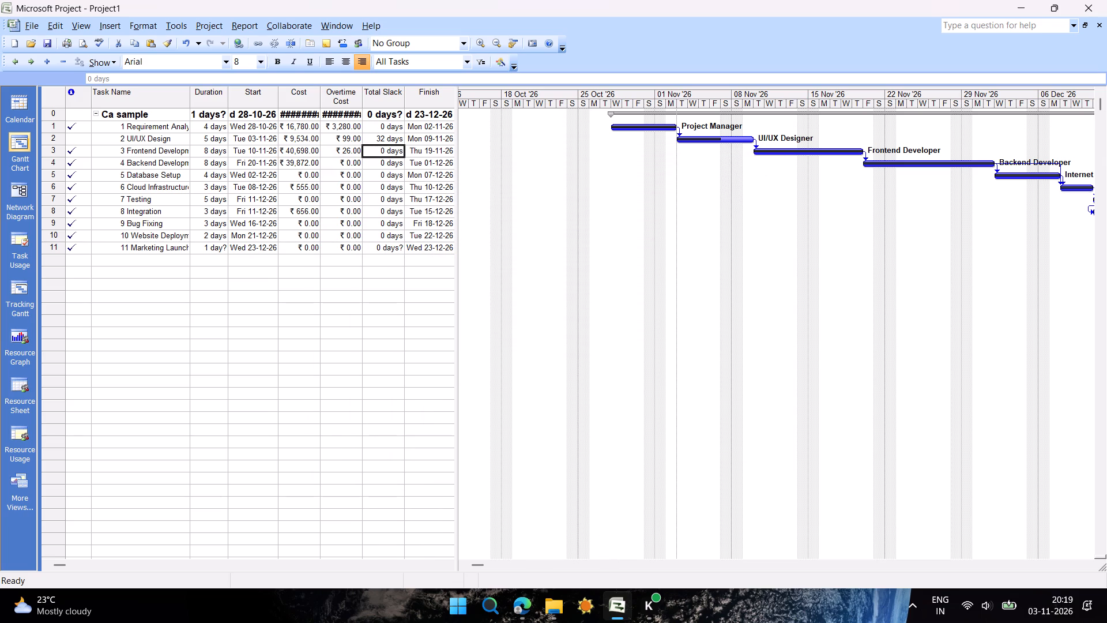
Format the chart with the Gantt Chart Wizard as Critical path, with resources and dates on the bars and link lines shown.
double_click(495, 66)
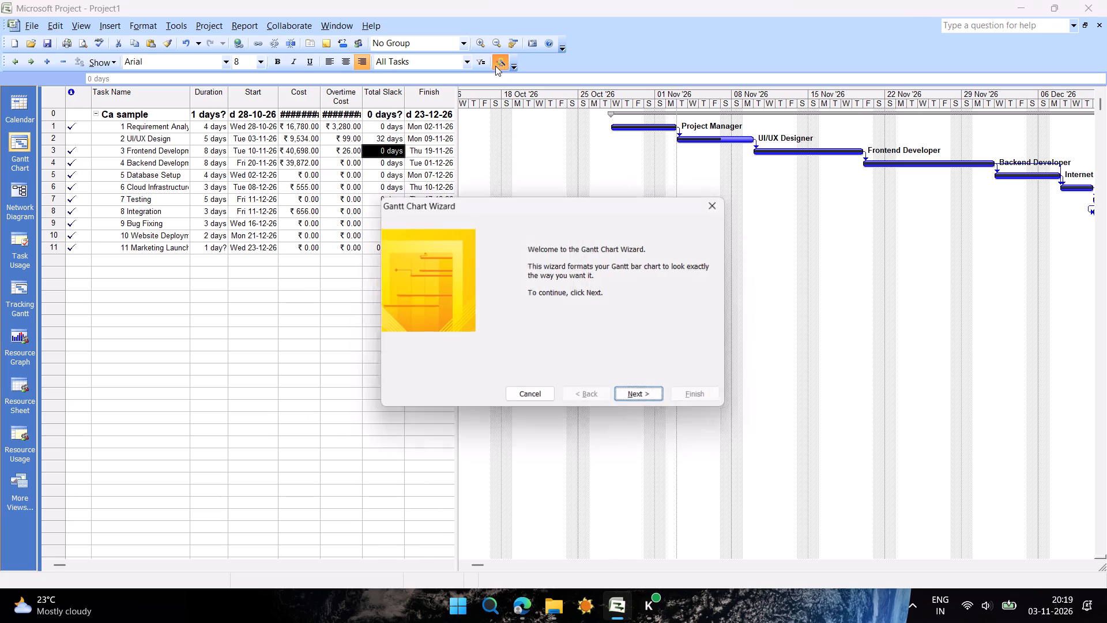
click(637, 397)
click(637, 397)
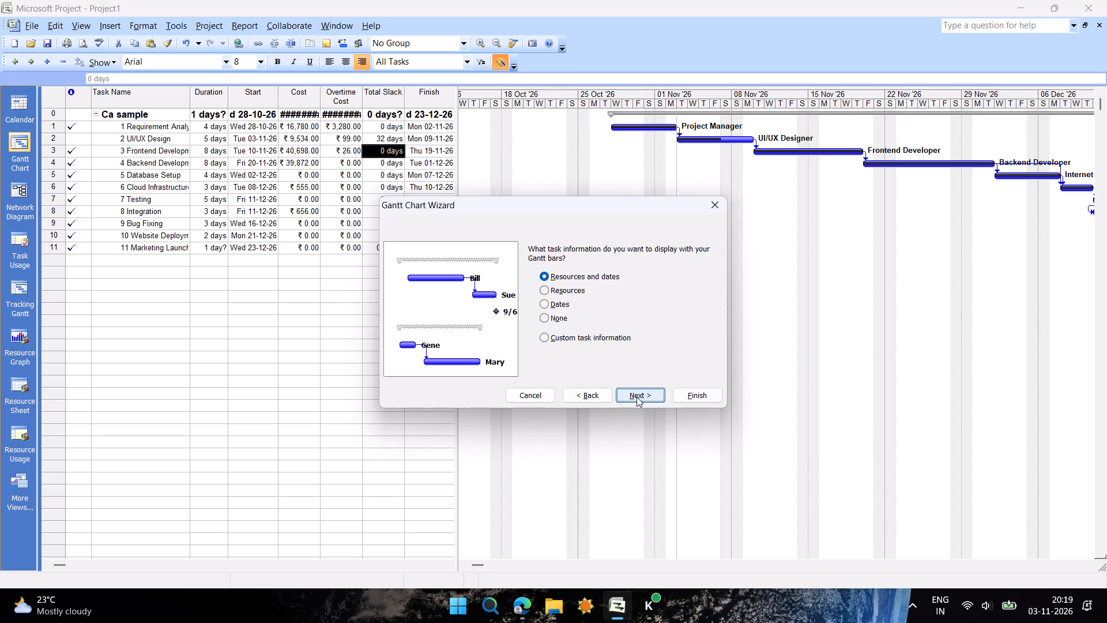
click(637, 397)
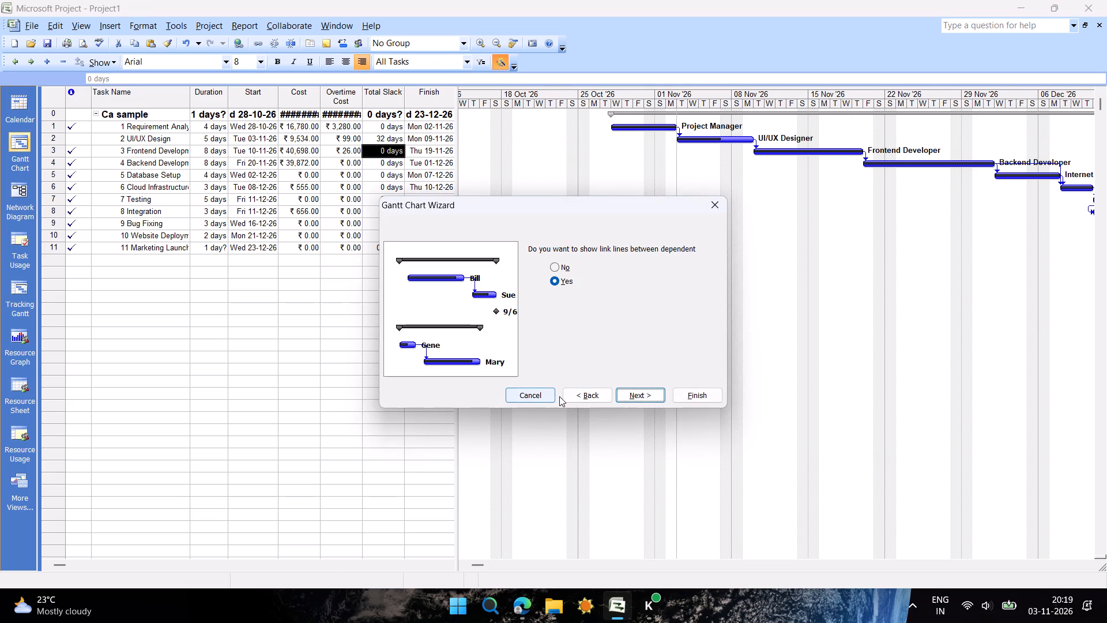
click(562, 396)
click(570, 396)
click(570, 396)
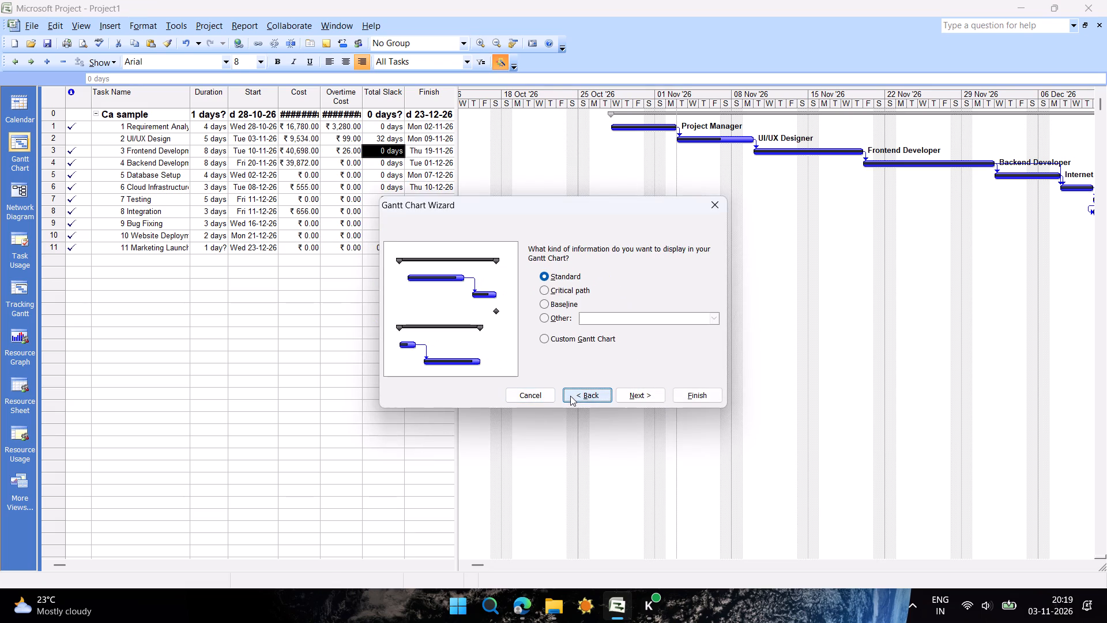
click(542, 285)
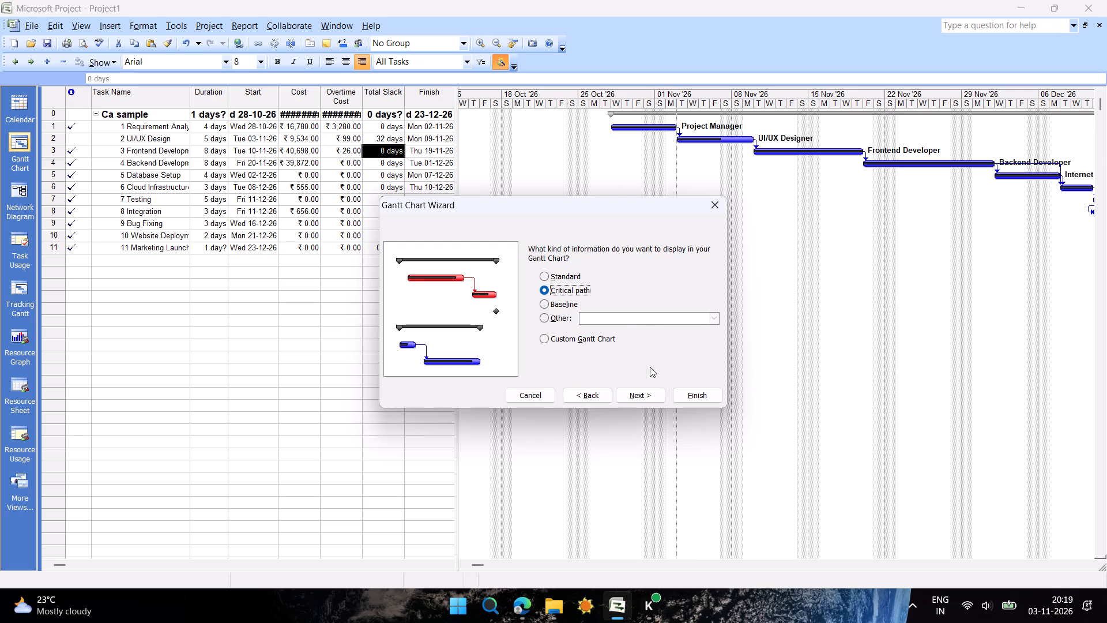
click(651, 392)
click(651, 392)
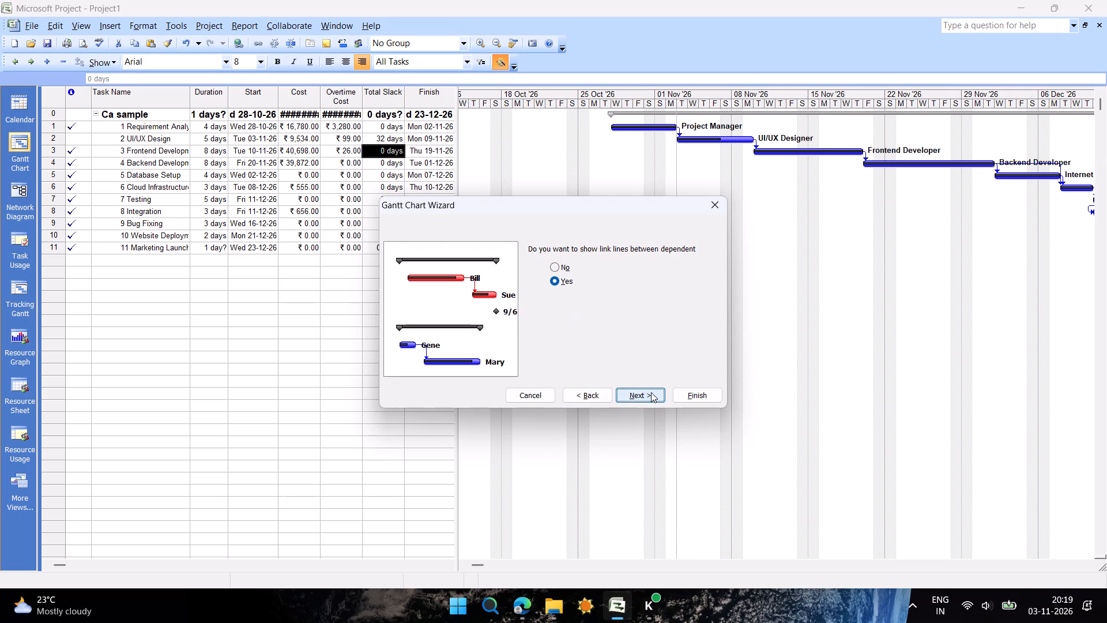
click(651, 392)
click(630, 329)
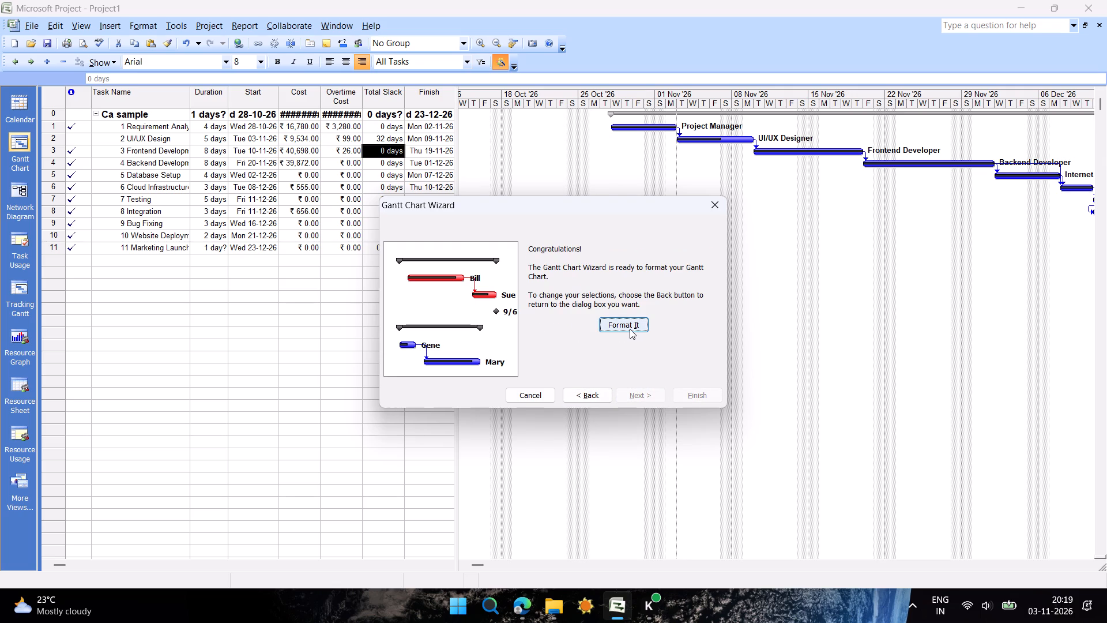
click(719, 203)
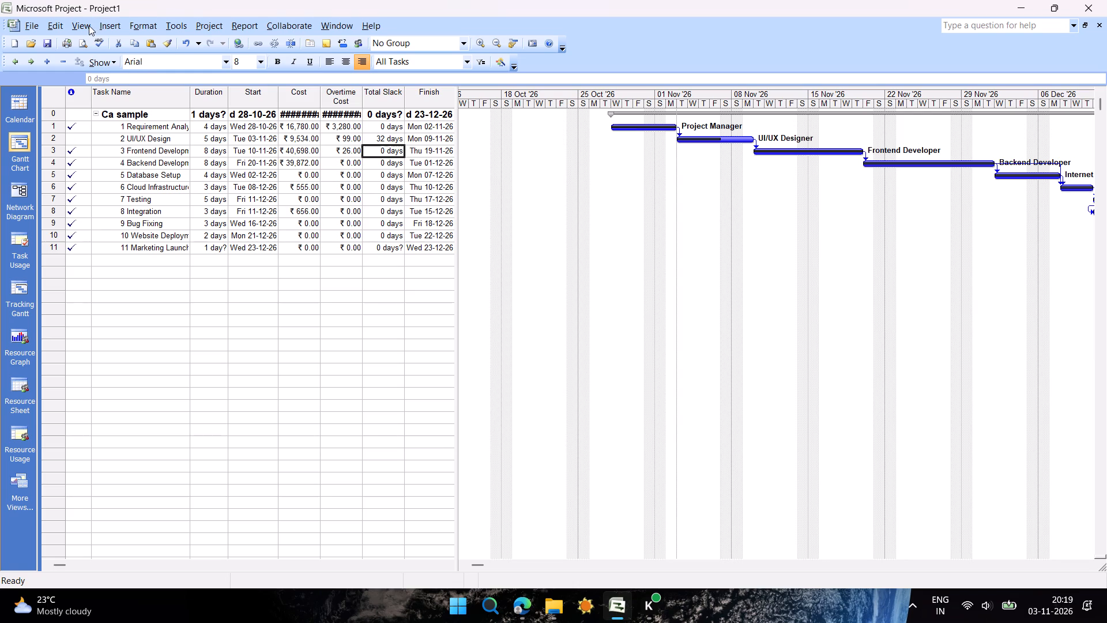
Apply the Detail Gantt view and widen its task table to show the columns through Successors.
click(89, 25)
click(149, 167)
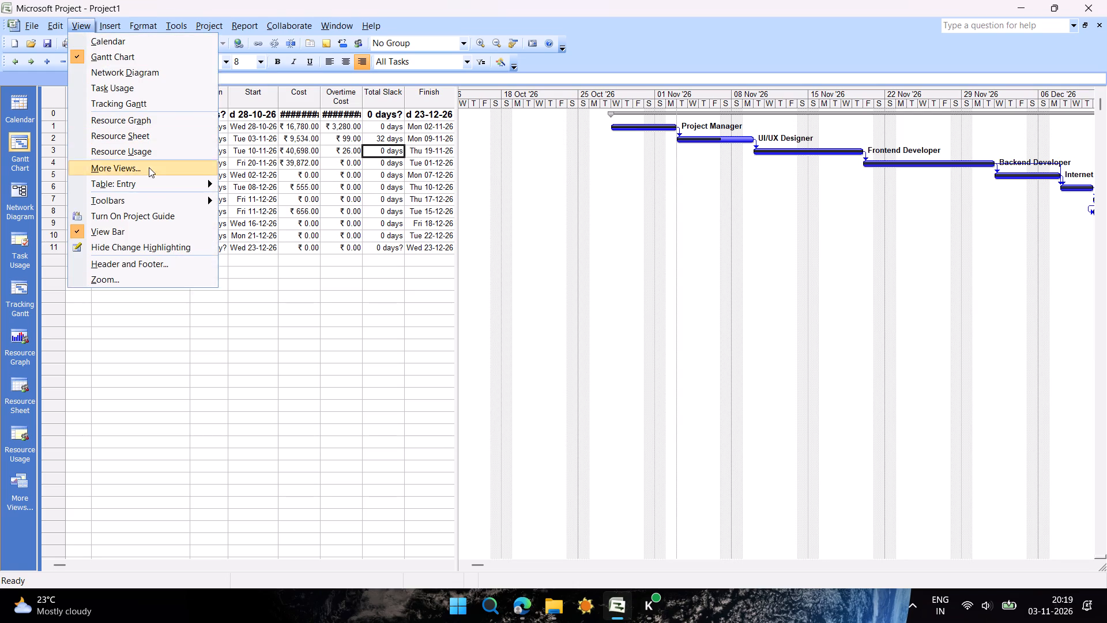
click(226, 141)
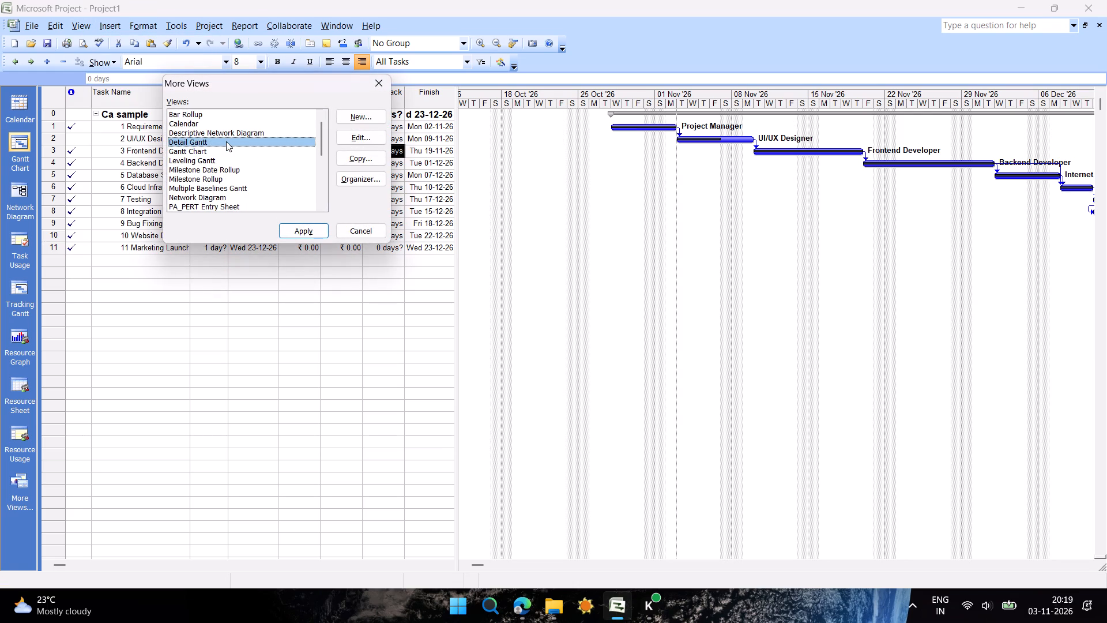
click(323, 224)
scroll(559, 219, left, 1)
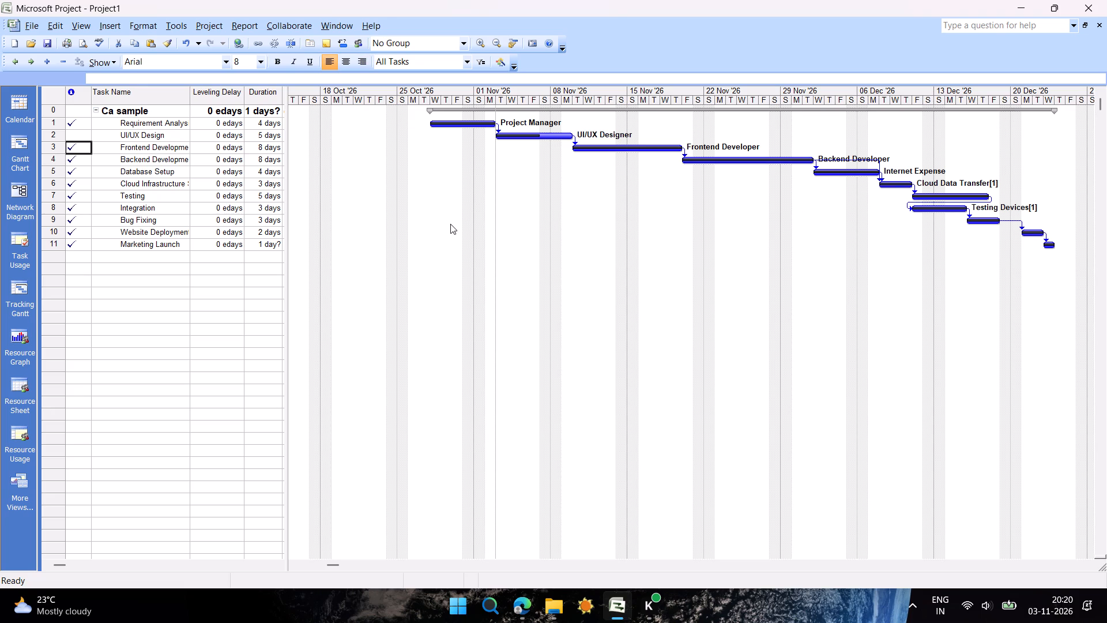
drag(285, 210, 438, 208)
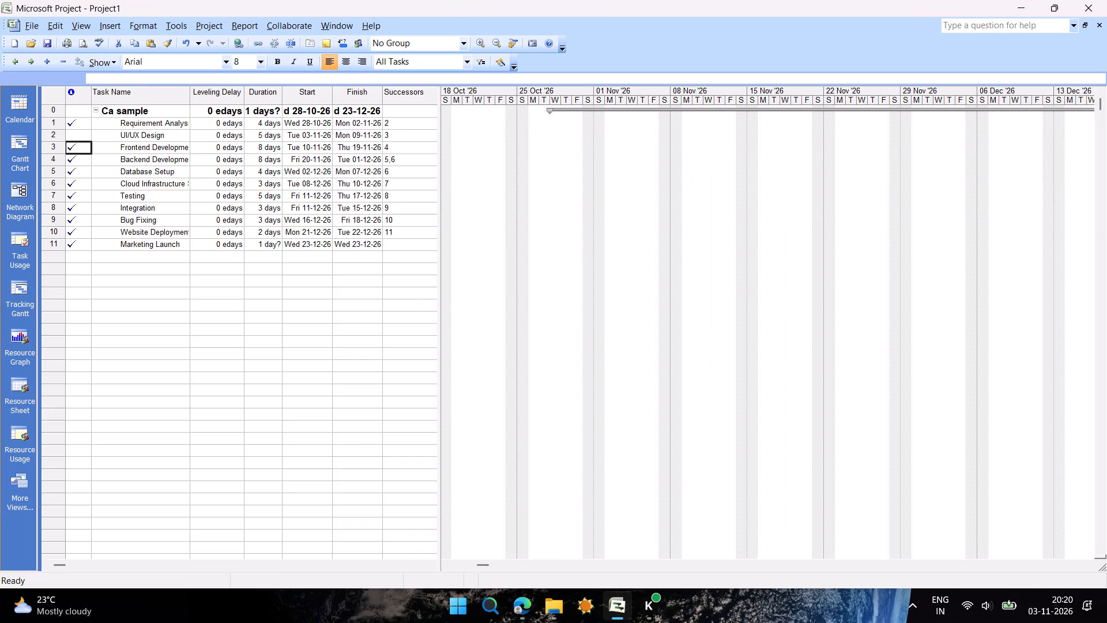
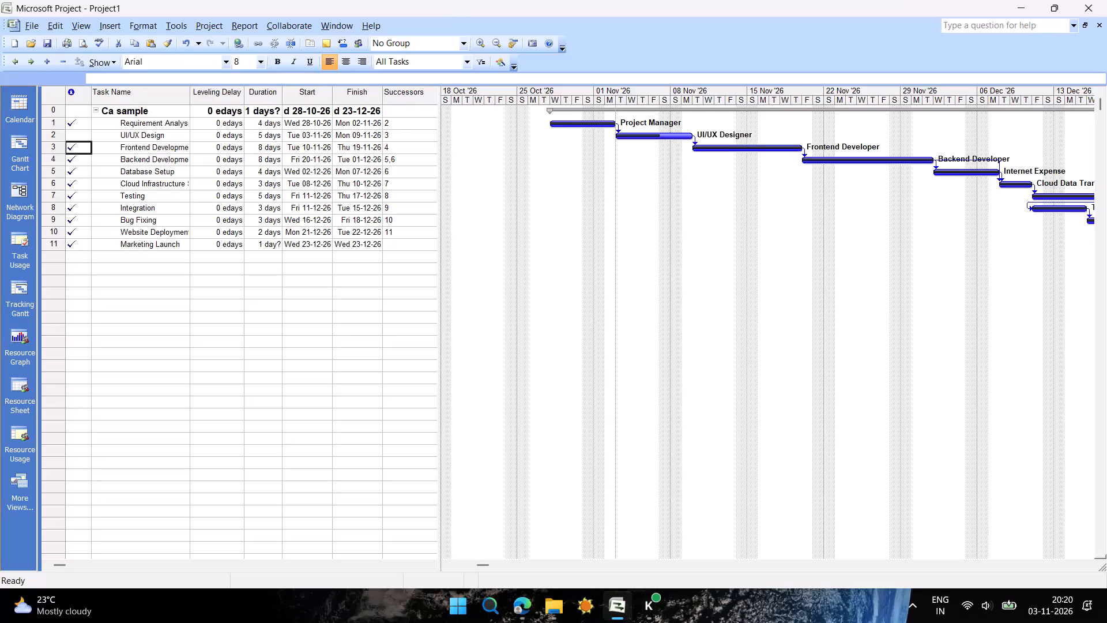
Open the recent Project2 file and display its tasks in the Gantt Chart view.
click(494, 610)
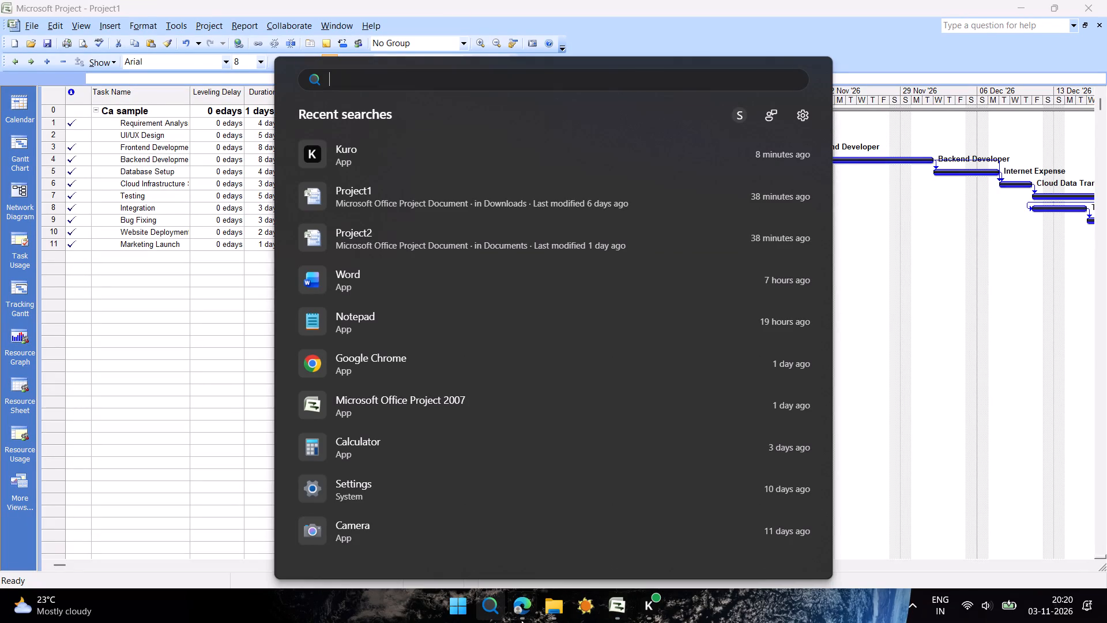
click(460, 191)
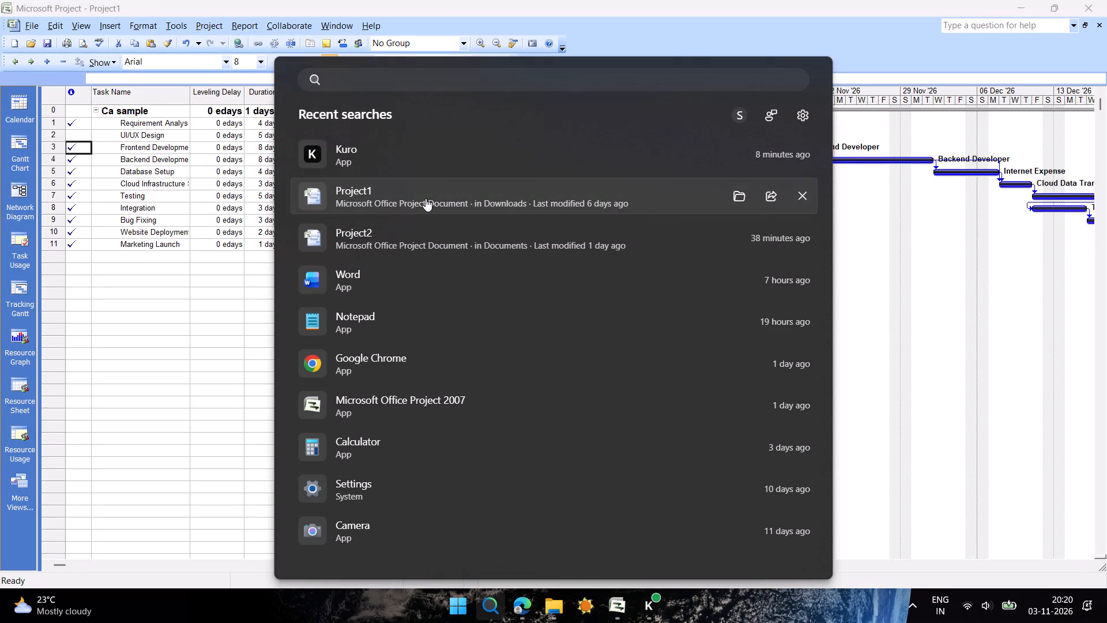
double_click(393, 236)
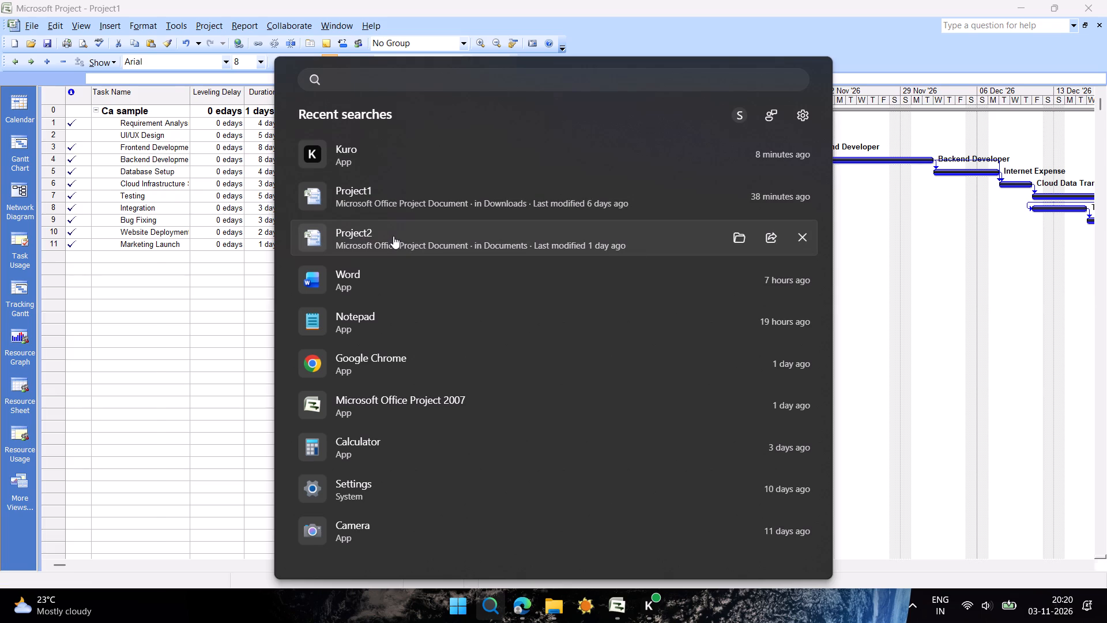
click(855, 63)
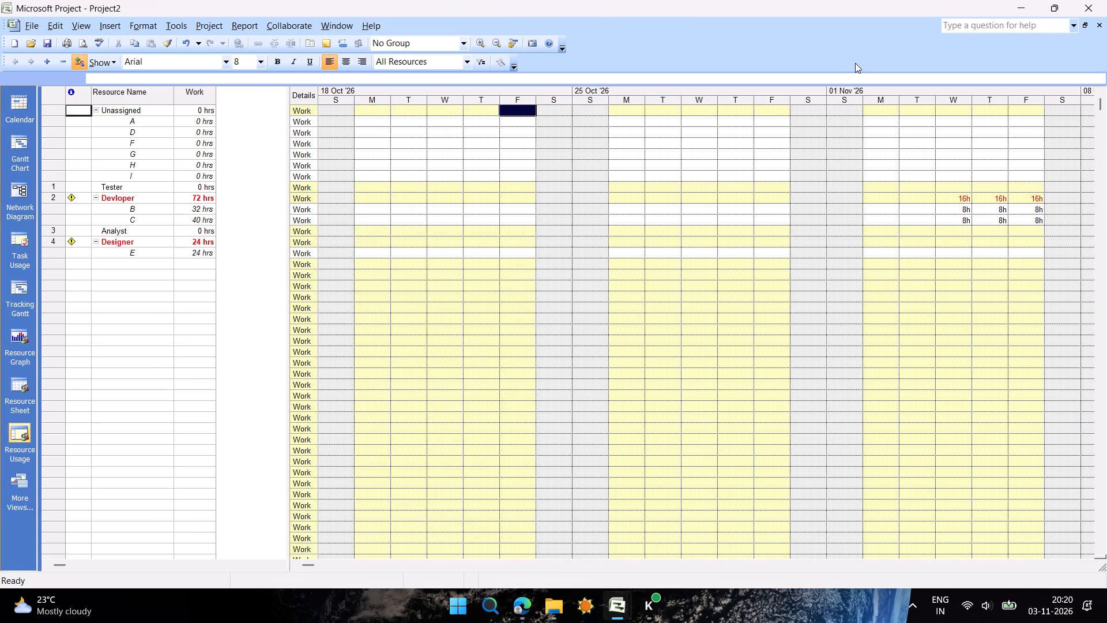
click(20, 161)
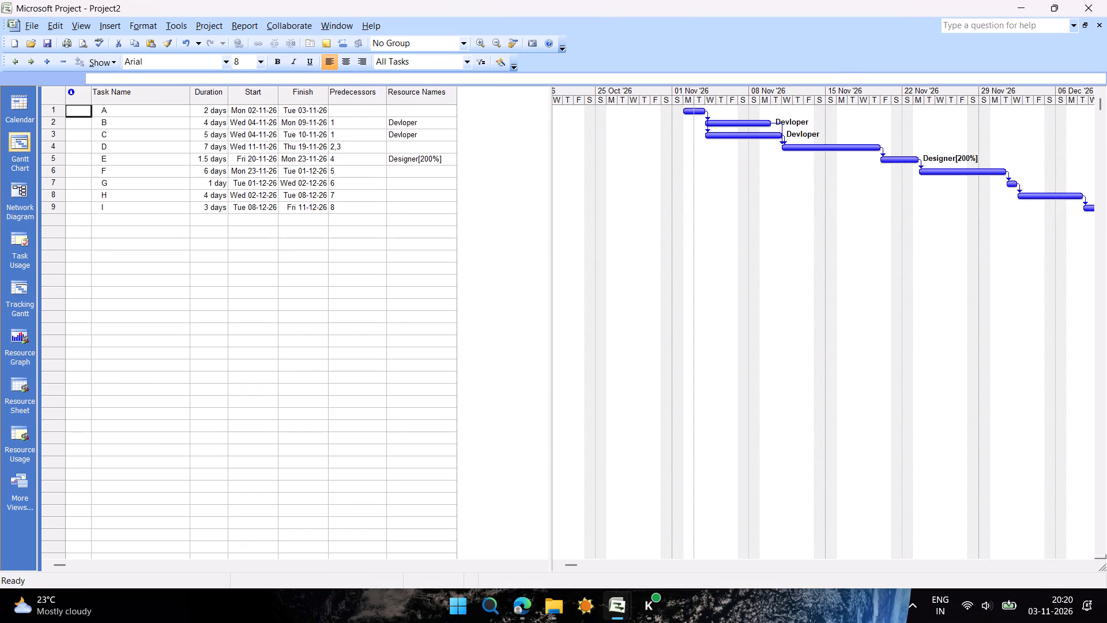
Format Project2's chart with the Gantt Chart Wizard as Critical path, with resources and dates on the bars and link lines shown.
click(503, 62)
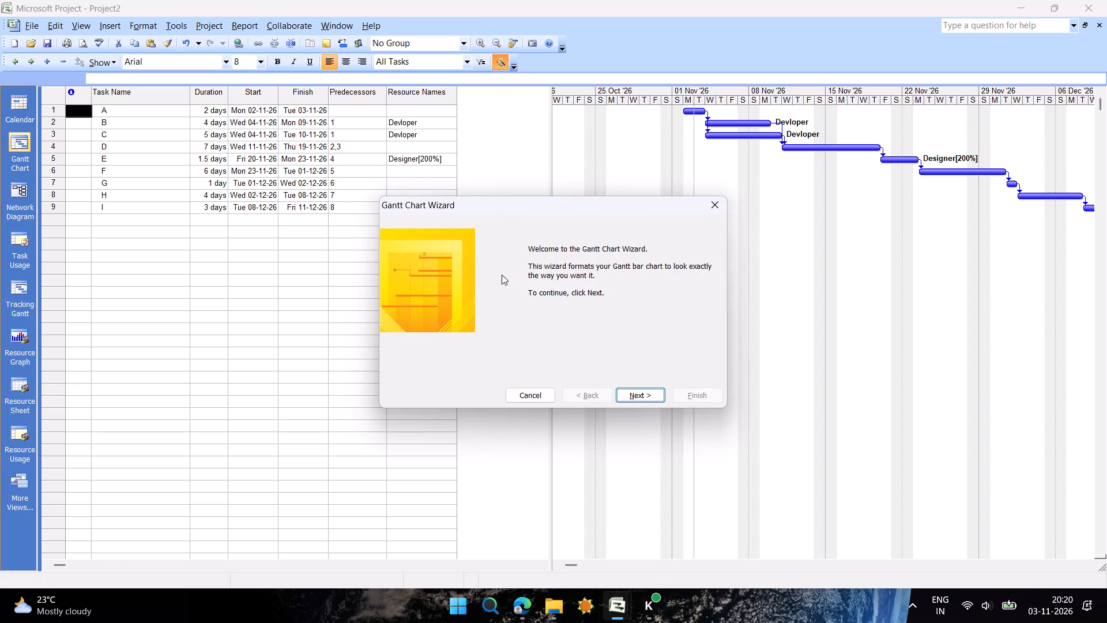
click(632, 393)
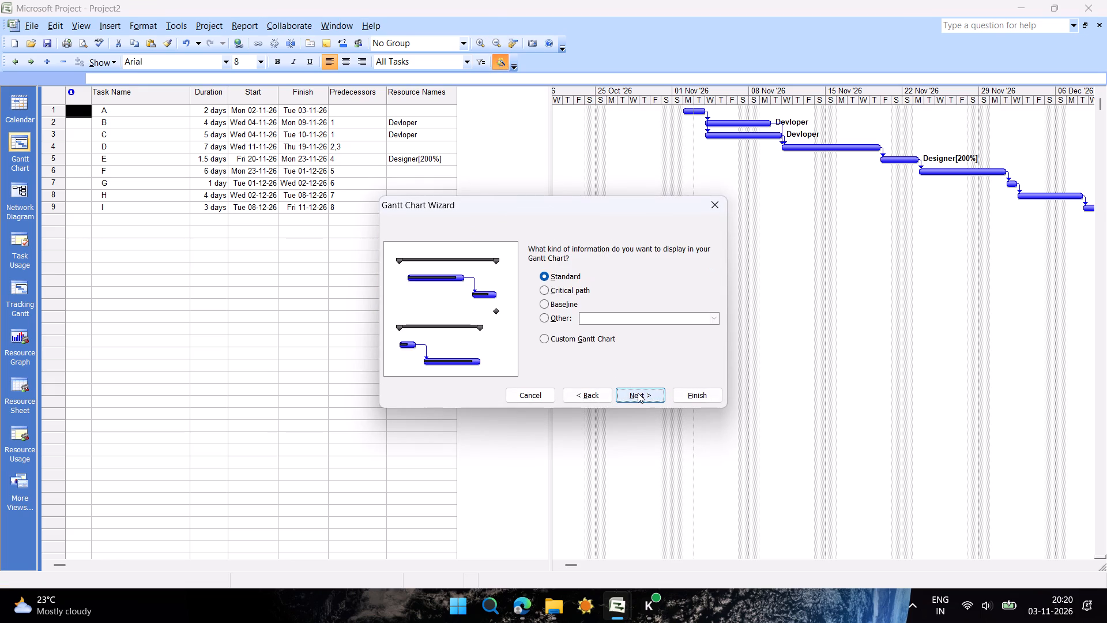
click(541, 288)
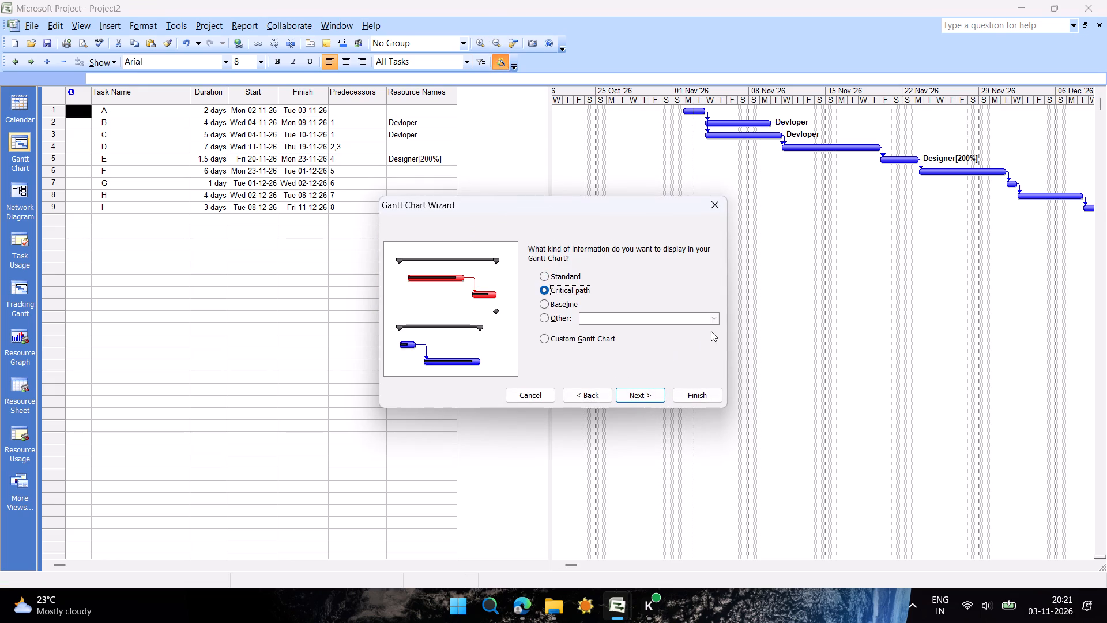
click(649, 393)
click(649, 393)
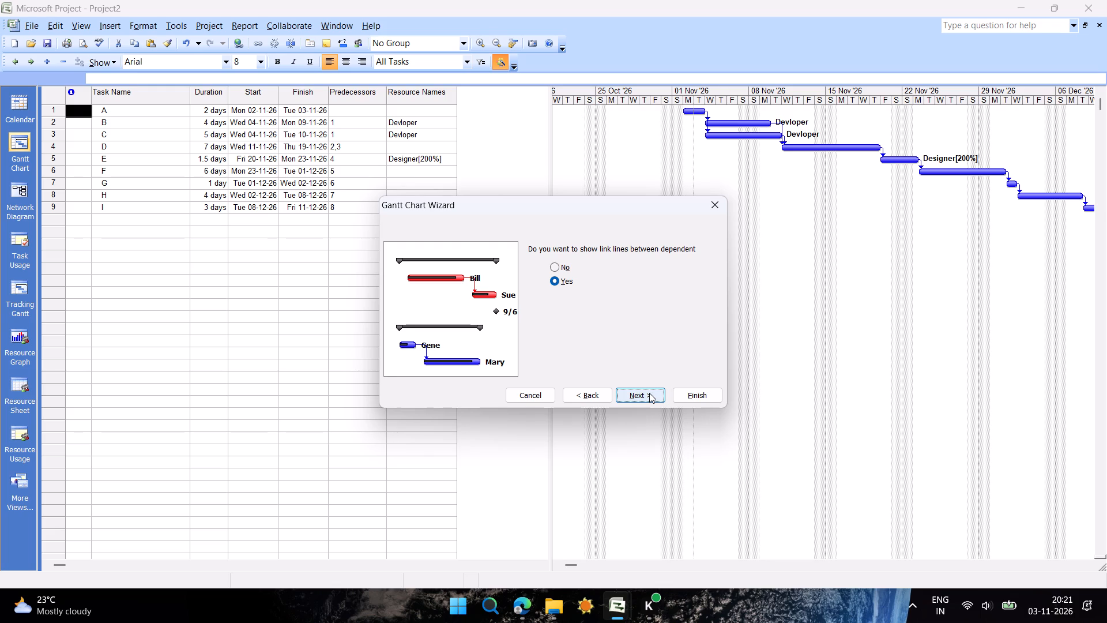
click(649, 393)
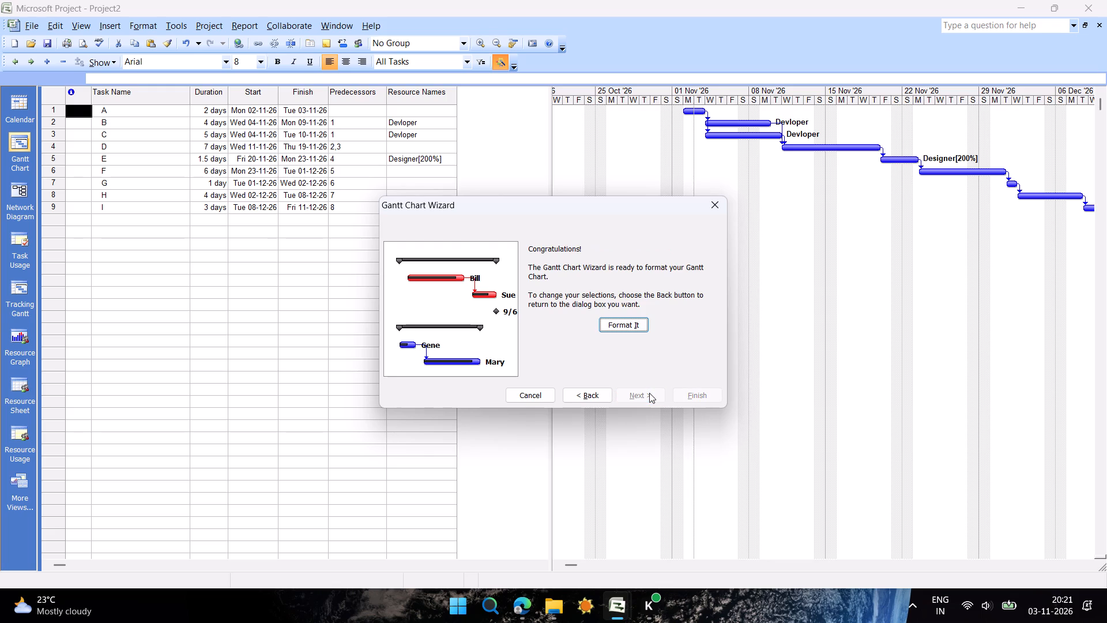
click(627, 322)
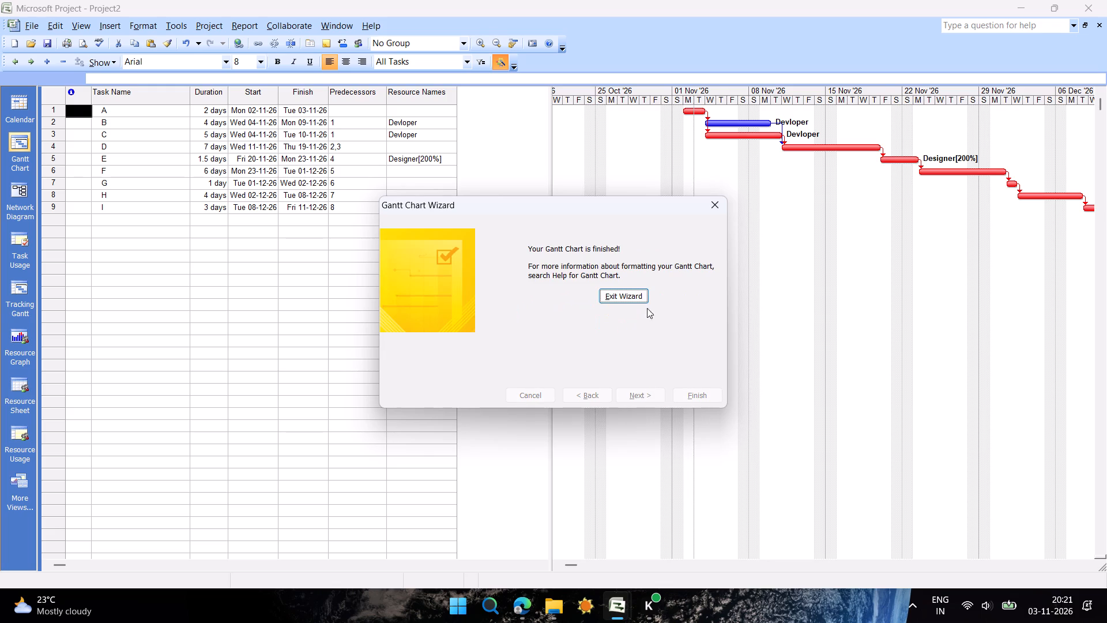
click(717, 205)
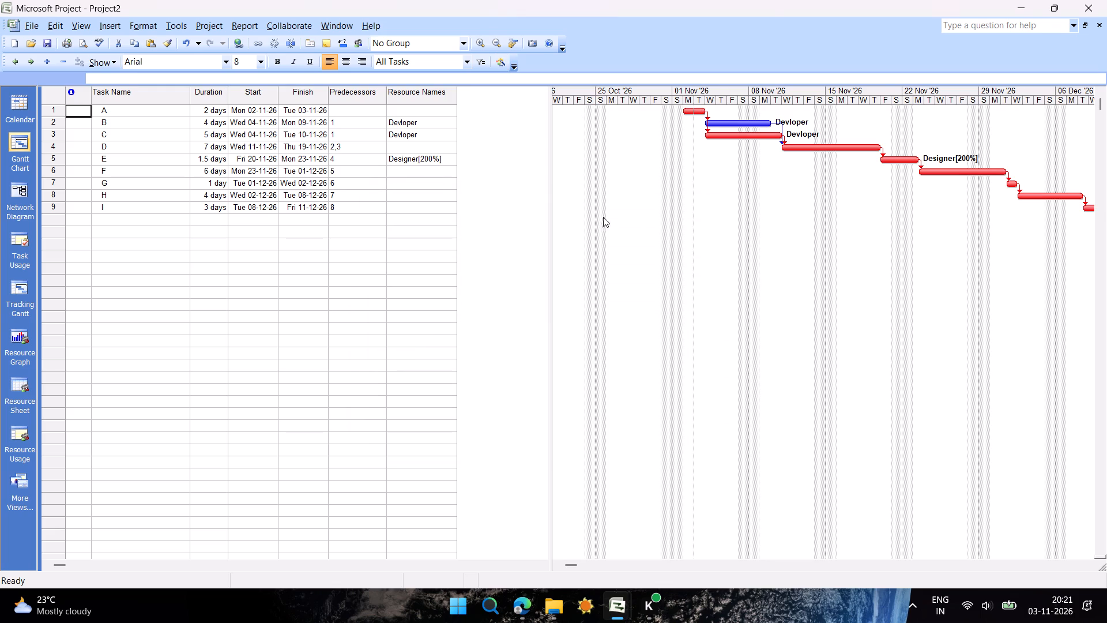
Set task A's percent complete to 100% in its task information.
double_click(122, 111)
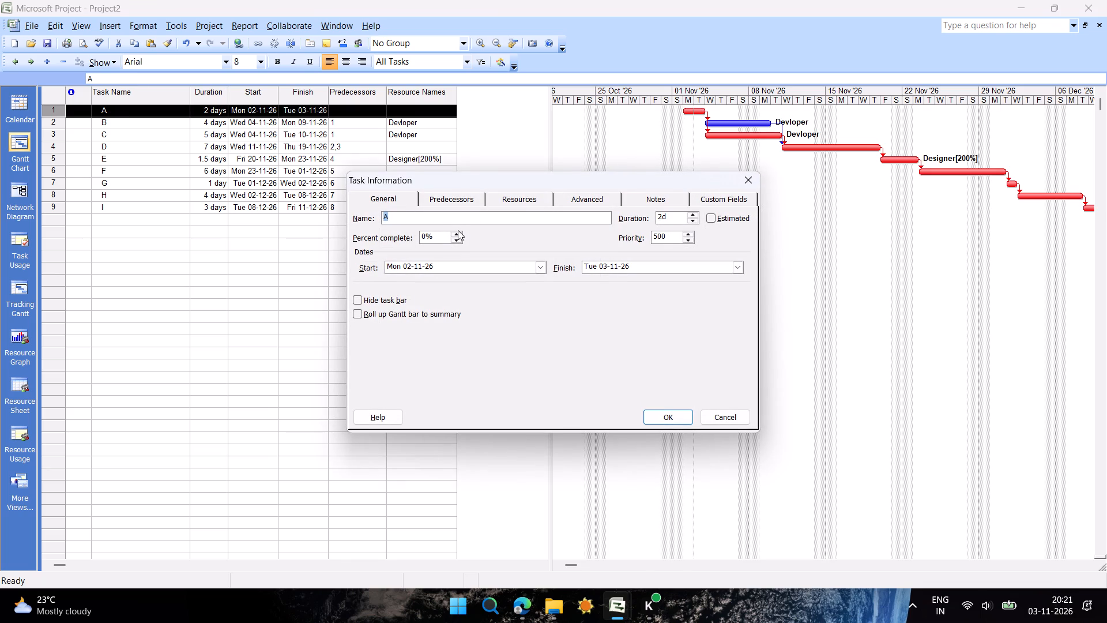
double_click(458, 230)
triple_click(458, 232)
triple_click(458, 232)
double_click(458, 232)
key(BackSpace)
text(100)
key(Return)
Set task B's duration to 3 days and its percent complete to 100%.
double_click(221, 127)
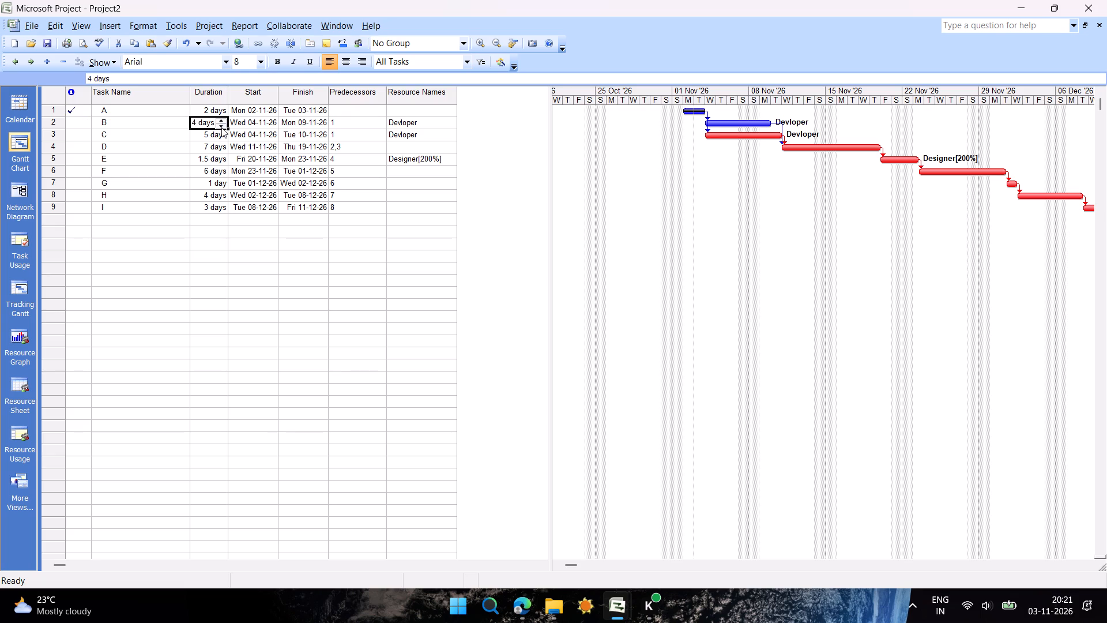
double_click(158, 119)
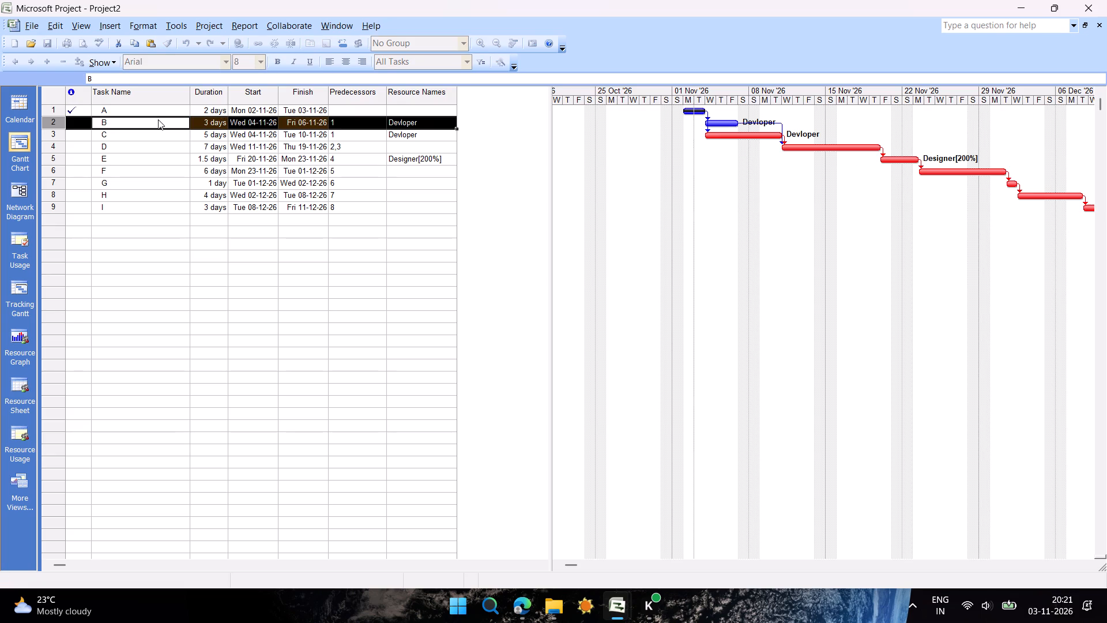
click(447, 234)
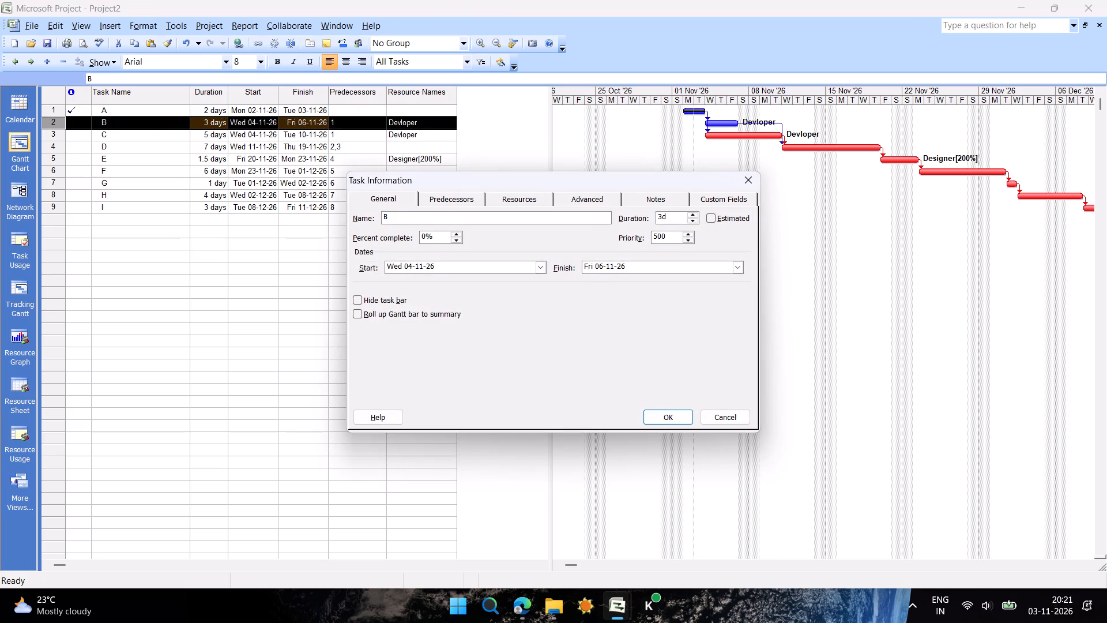
key(BackSpace)
key(BackSpace)
text(100)
key(Return)
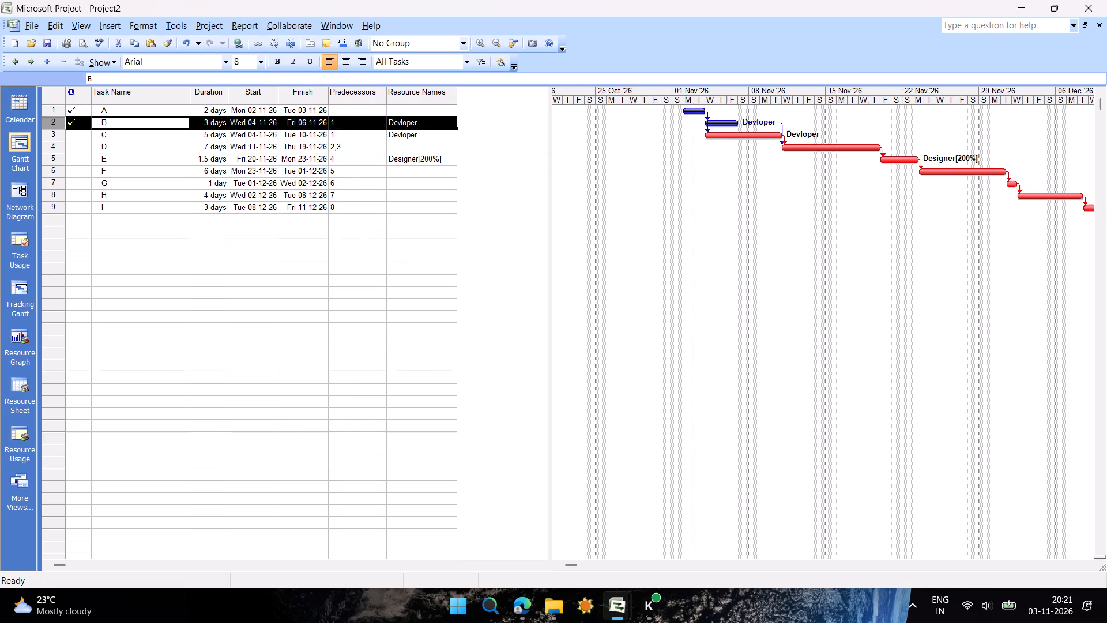
Set task C's percent complete to 100% in its task information.
double_click(140, 138)
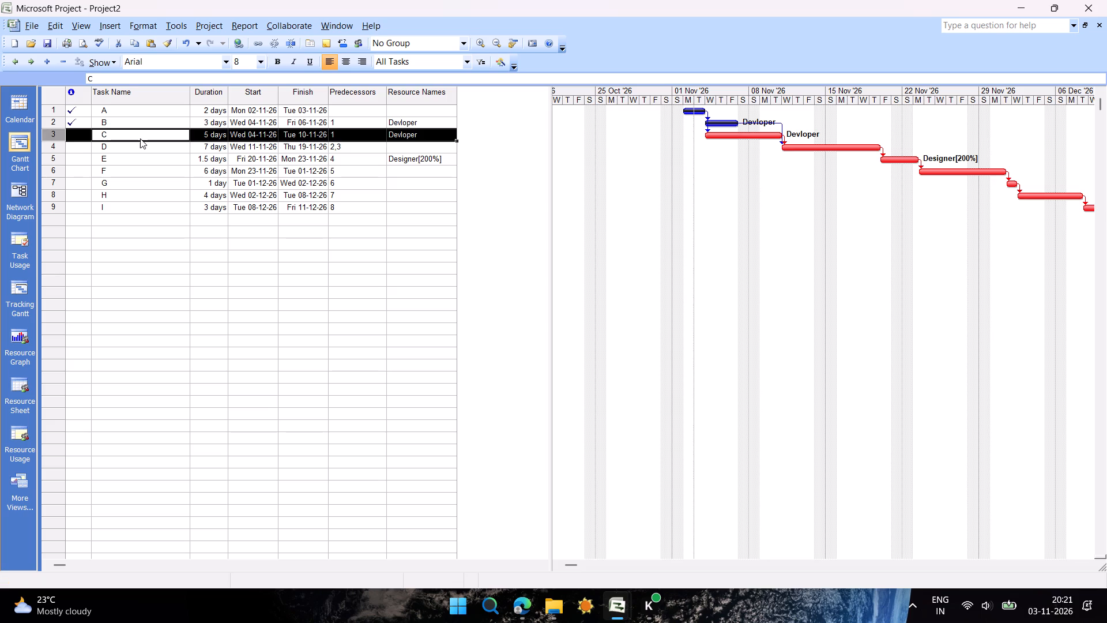
click(140, 138)
double_click(427, 237)
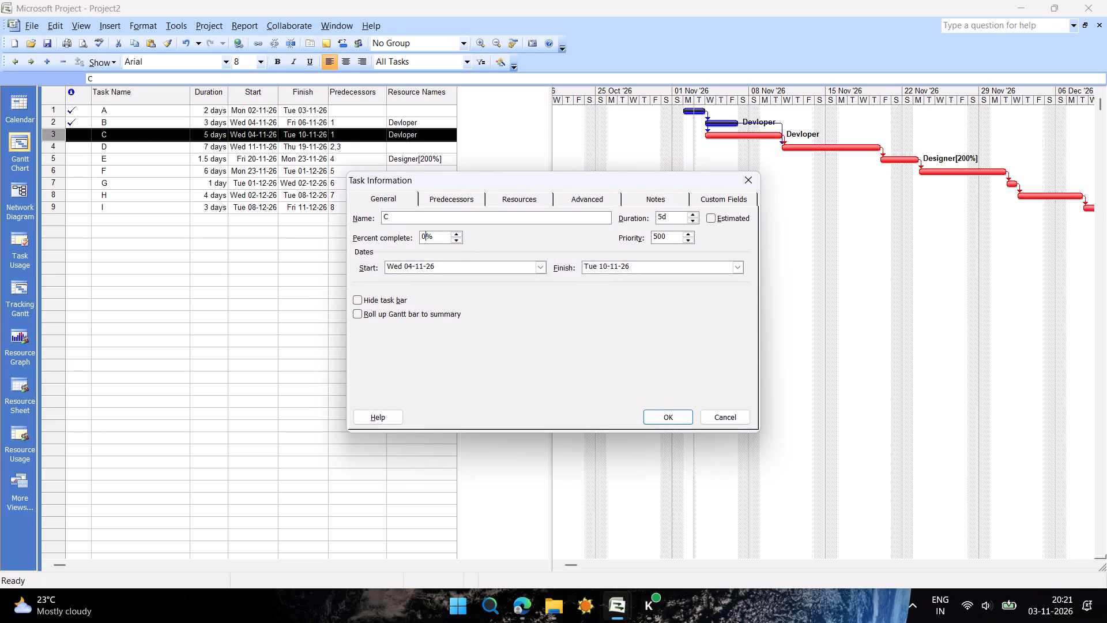
key(BackSpace)
text(100)
key(BackSpace)
key(BackSpace)
key(BackSpace)
key(BackSpace)
key(BackSpace)
key(BackSpace)
key(BackSpace)
key(BackSpace)
key(BackSpace)
key(BackSpace)
text(100)
key(Return)
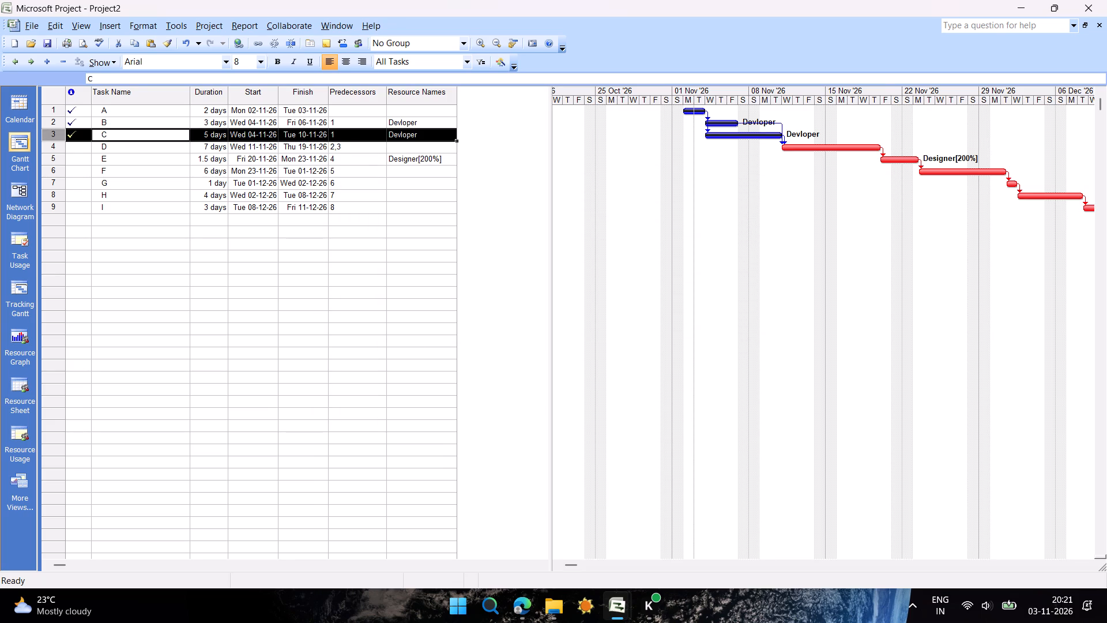
Set task D's percent complete to 100% in its task information and dismiss the Planning Wizard tip.
triple_click(214, 150)
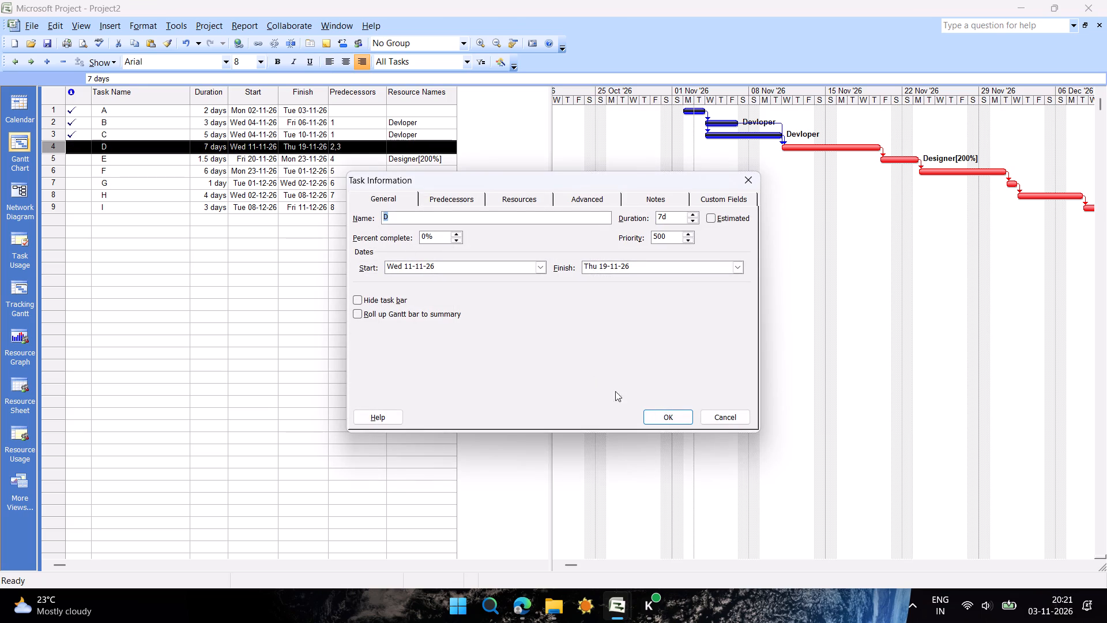
triple_click(440, 239)
key(BackSpace)
text(100)
key(Return)
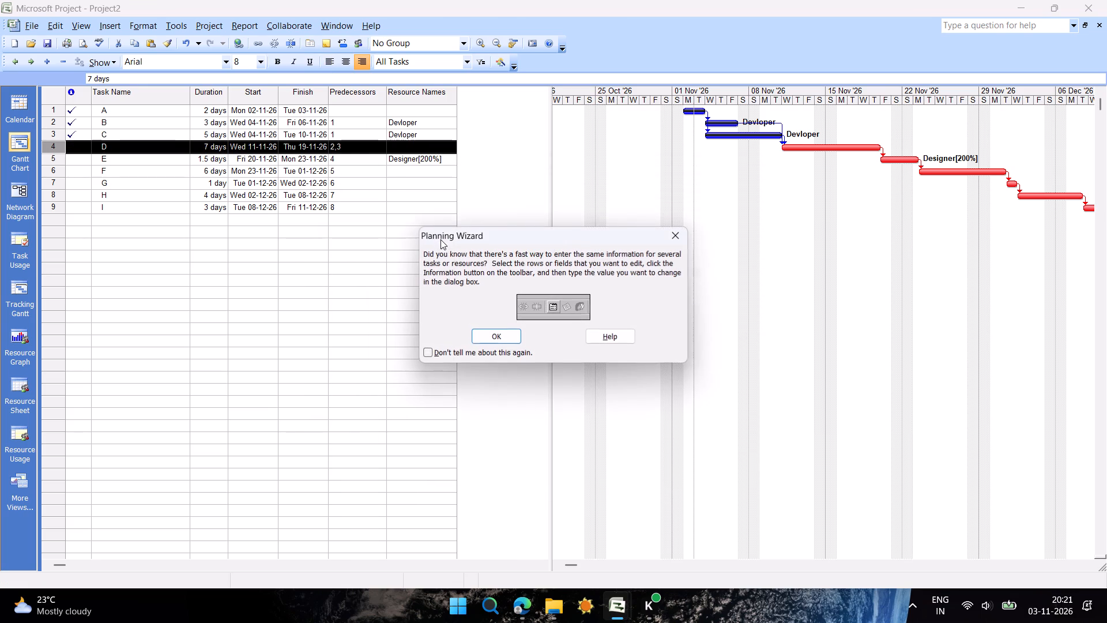
click(495, 339)
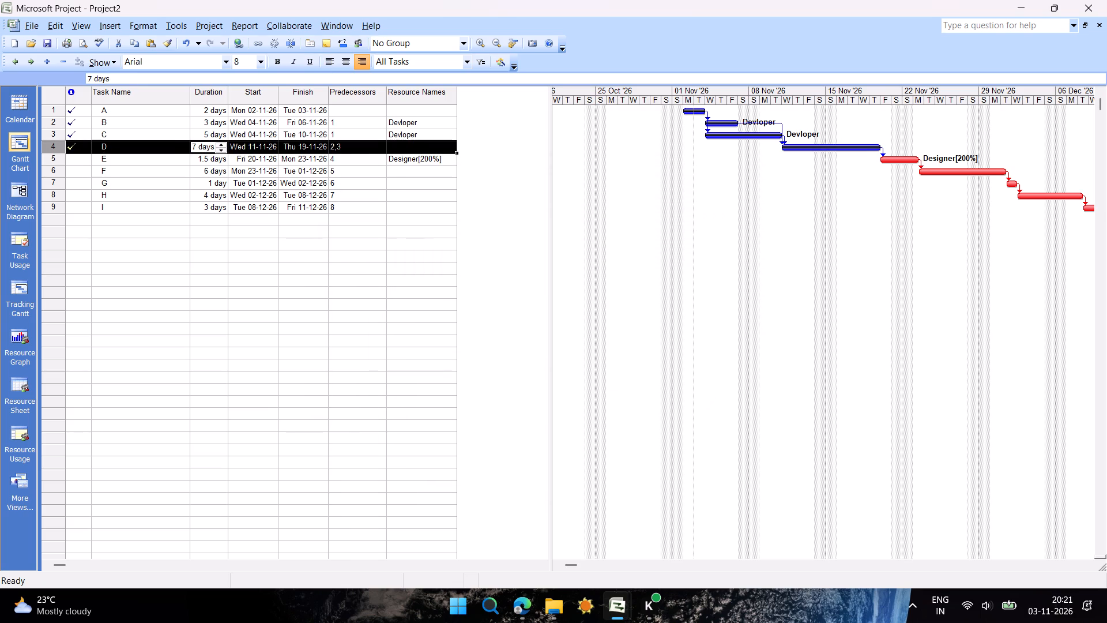
click(464, 187)
Return to Project1 and set the Requirement Analysis task's percent complete to 50%.
click(658, 536)
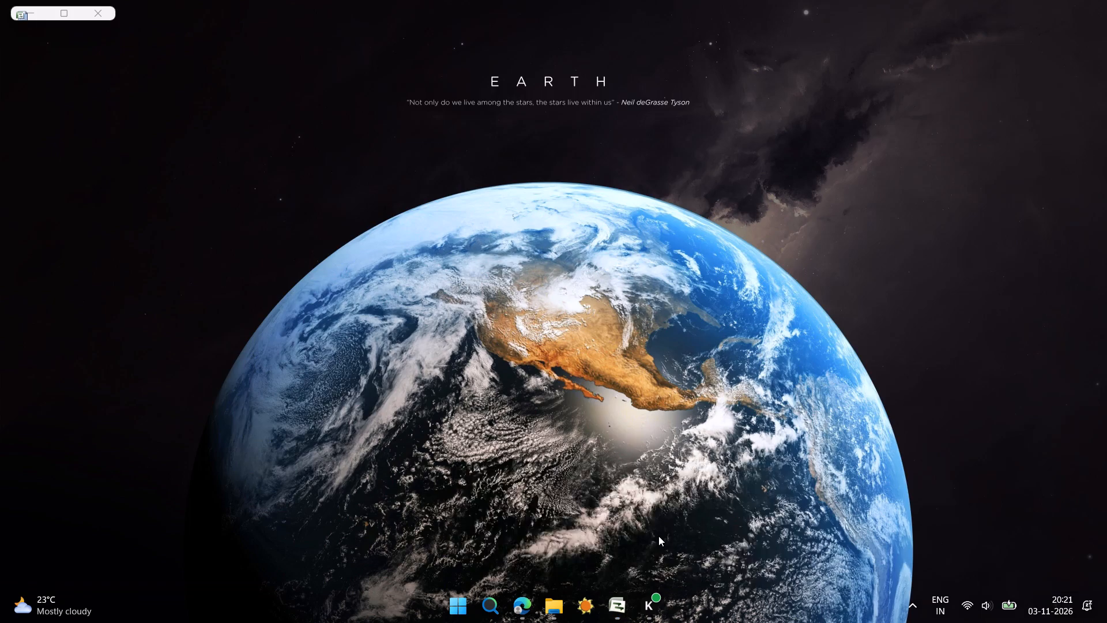
click(577, 555)
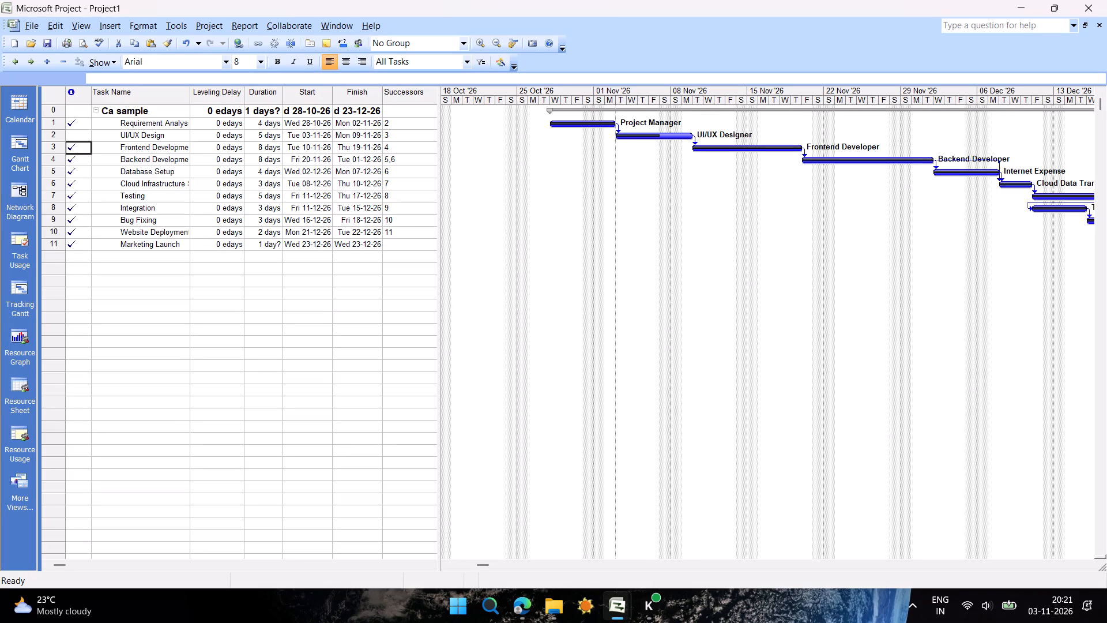
double_click(143, 125)
double_click(432, 238)
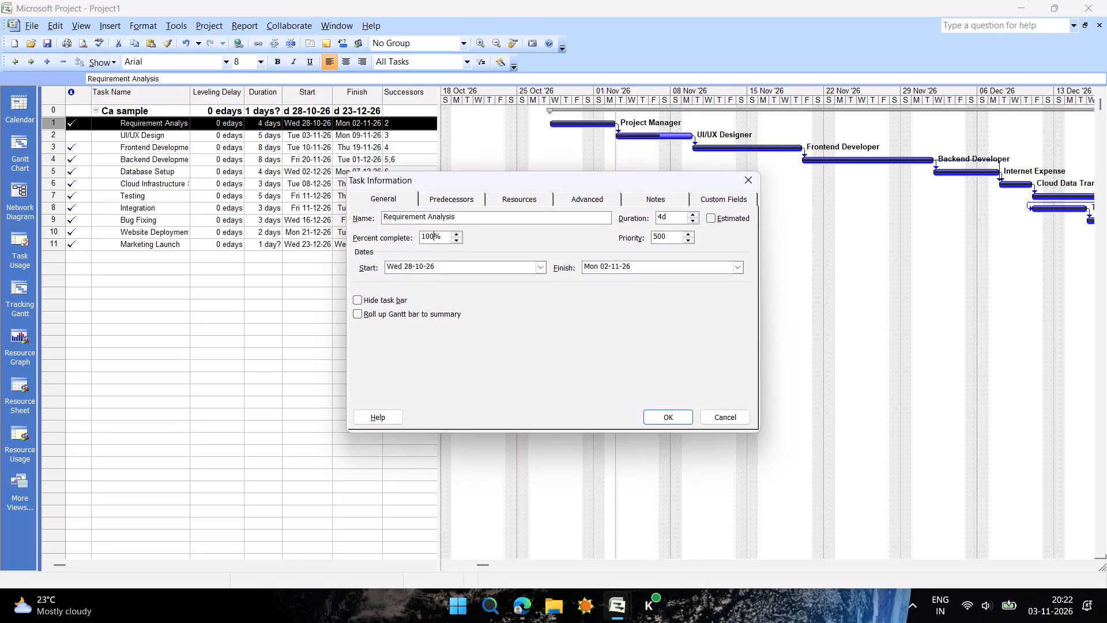
text(\\\\\)
key(BackSpace)
key(BackSpace)
key(BackSpace)
key(BackSpace)
key(BackSpace)
key(BackSpace)
key(BackSpace)
key(BackSpace)
key(BackSpace)
key(BackSpace)
key(BackSpace)
key(BackSpace)
key(BackSpace)
key(BackSpace)
key(BackSpace)
key(BackSpace)
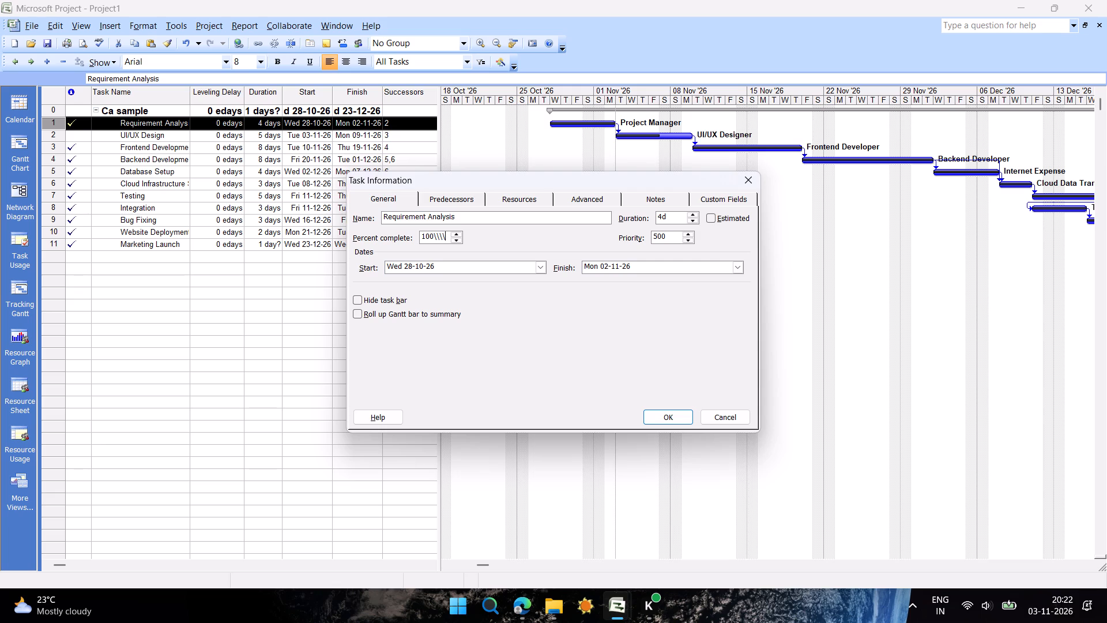
text(50)
key(Return)
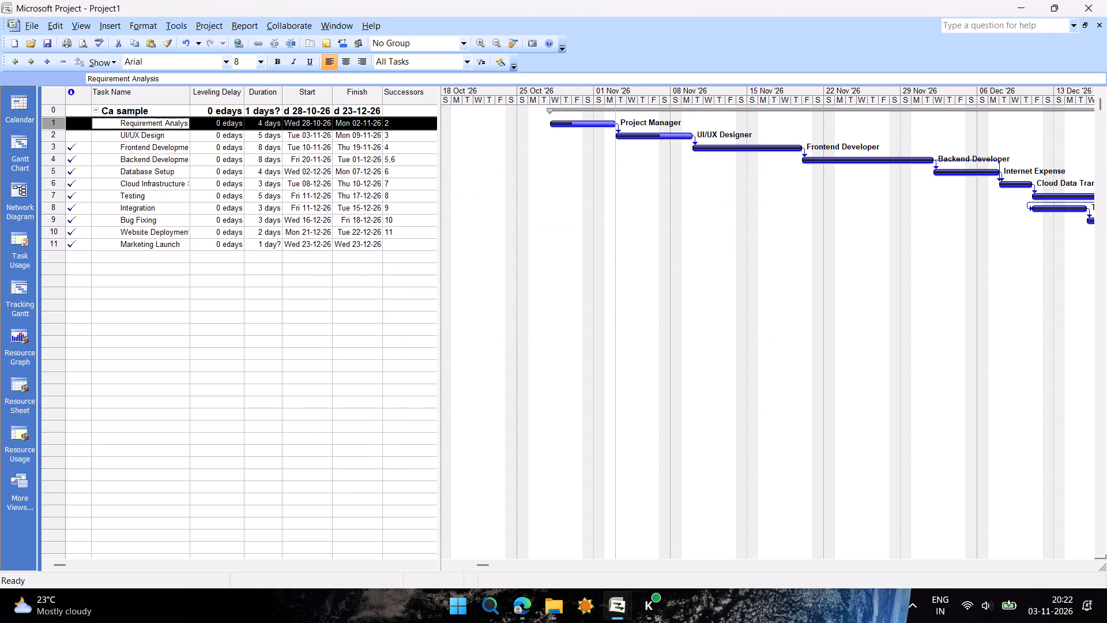
Display the Ca sample project in the Task Usage view.
click(193, 307)
click(265, 187)
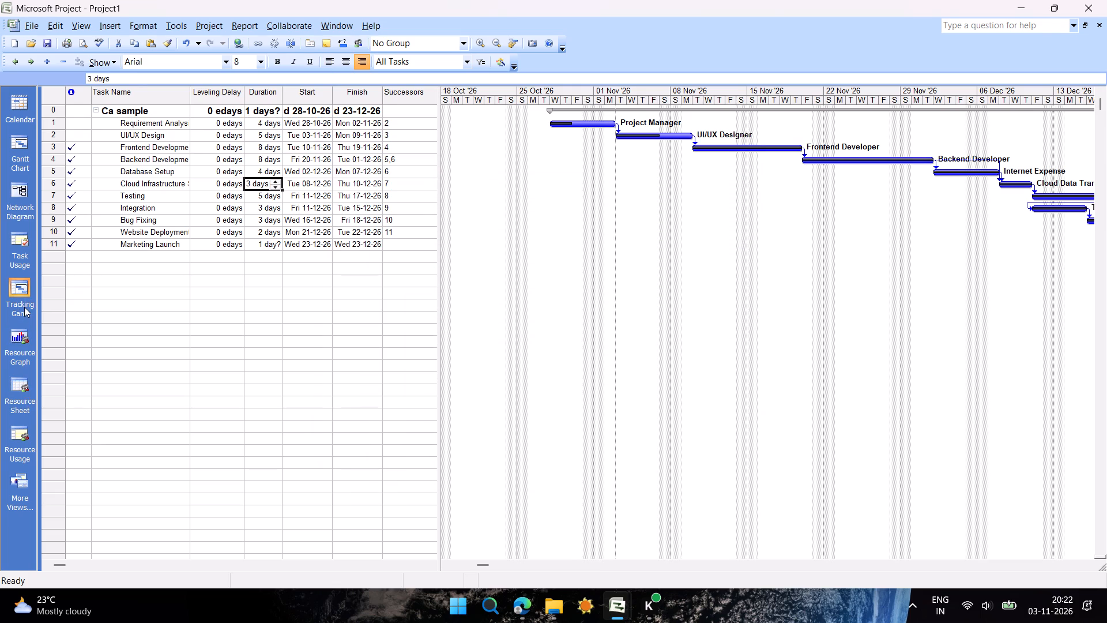
click(23, 307)
click(16, 260)
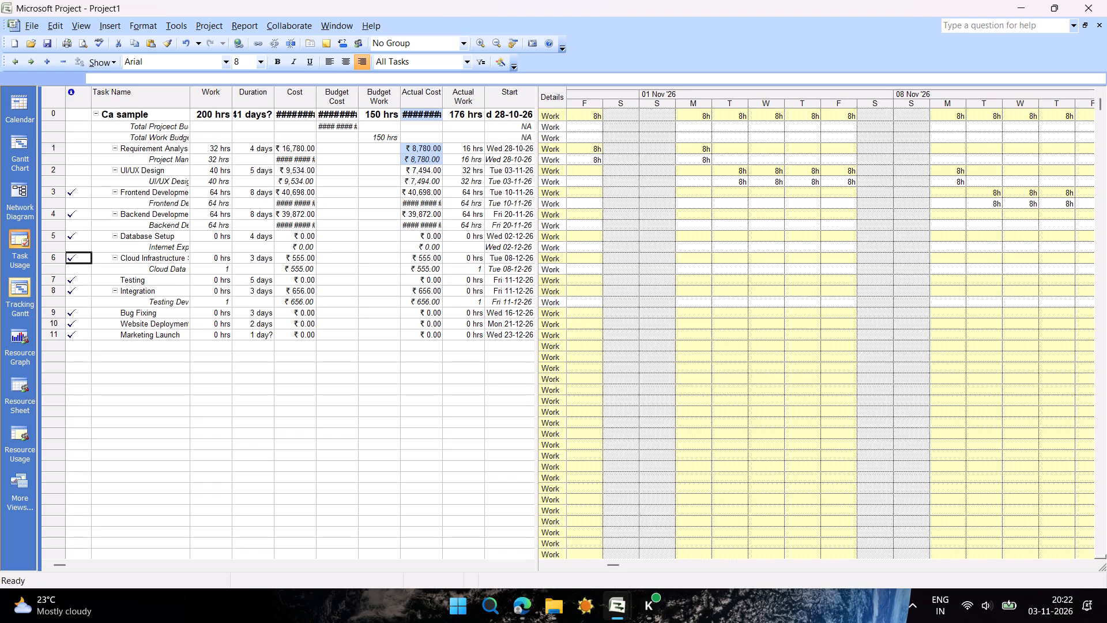
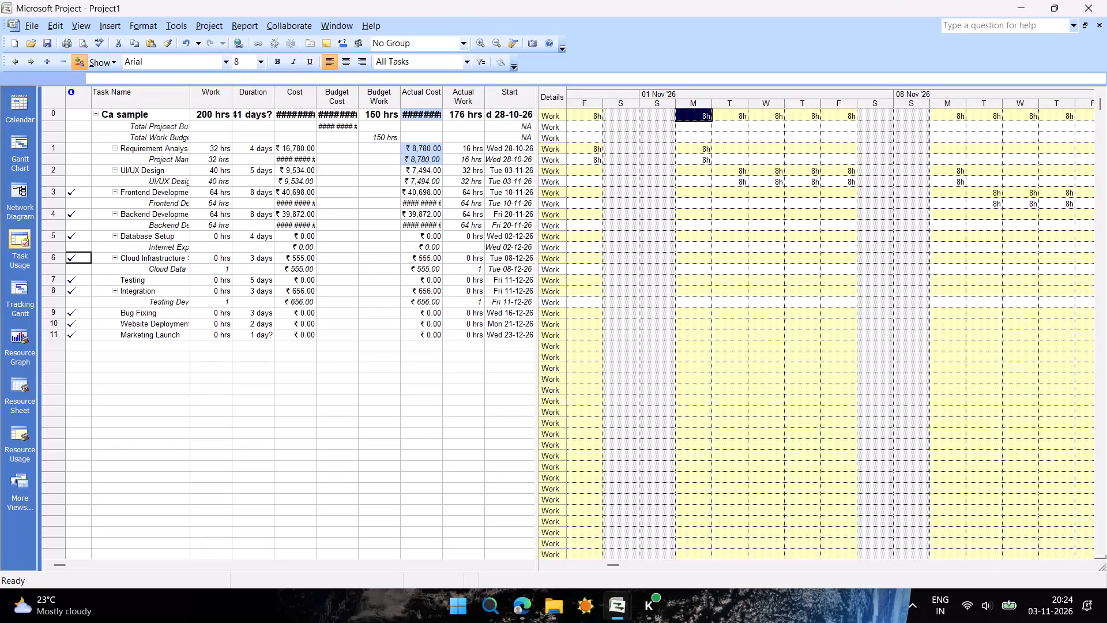
Look at the Ca sample project's Resource Graph and switch to its Resource Sheet view.
click(17, 361)
click(13, 401)
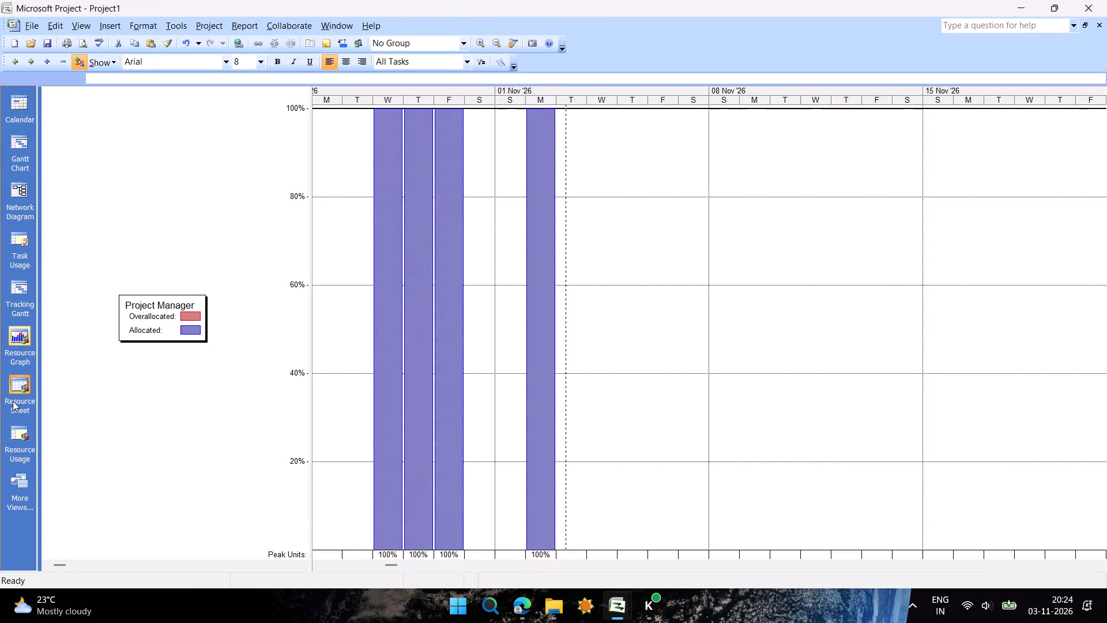
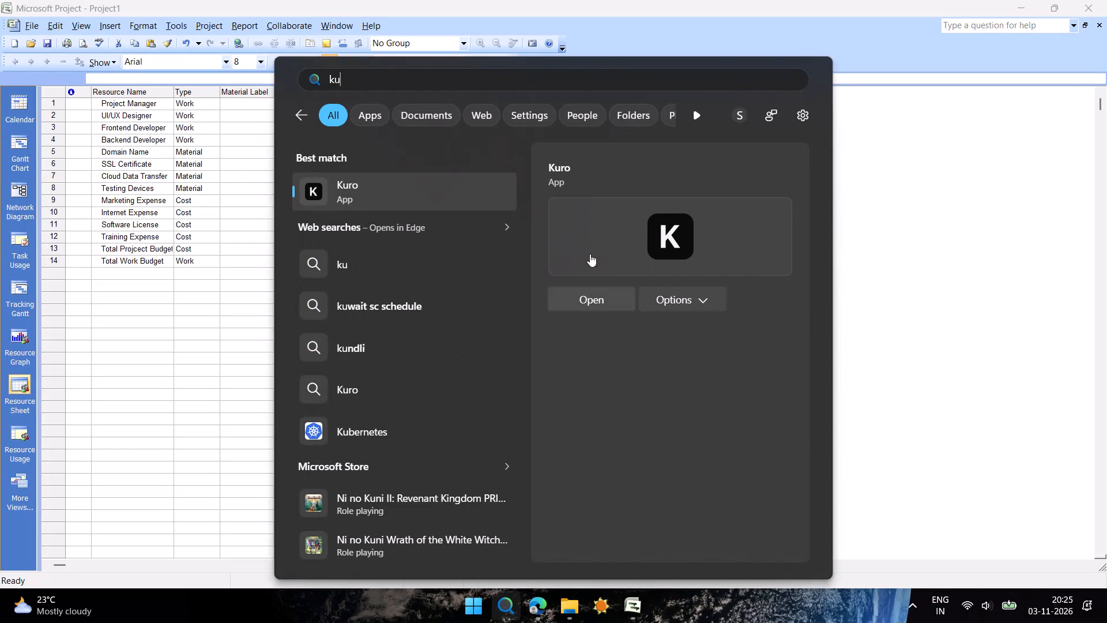
Launch the Kuro app from the system search results.
click(587, 298)
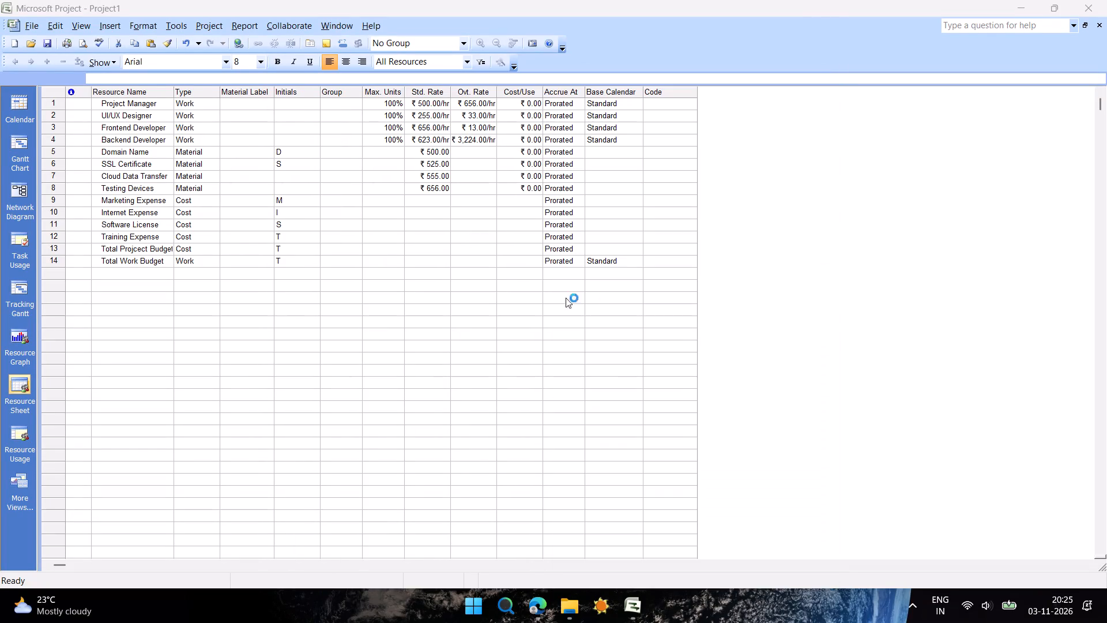
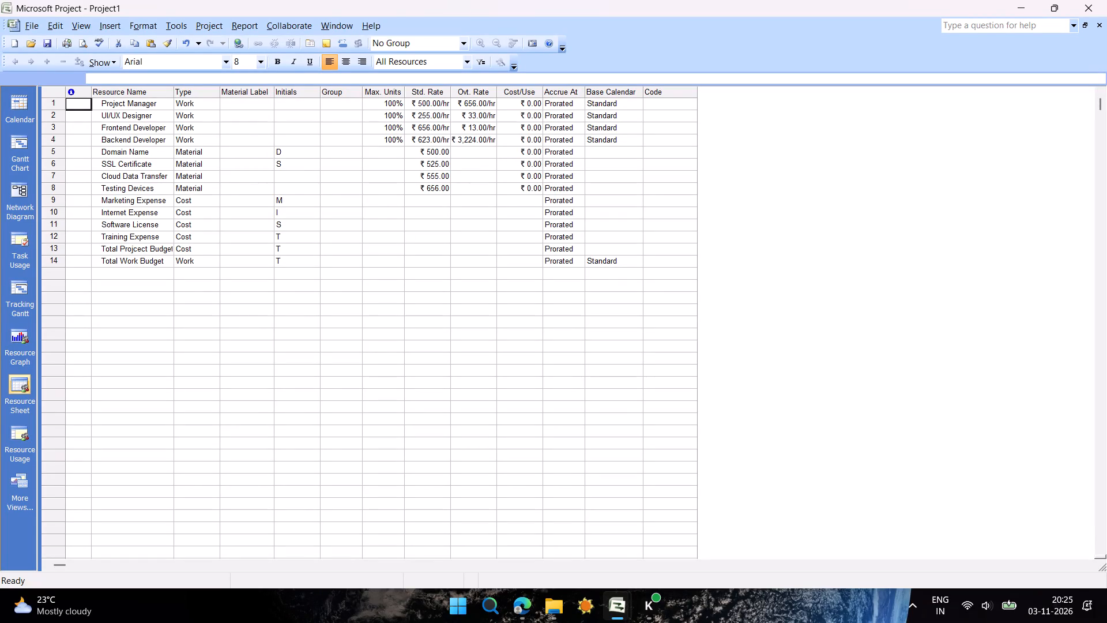
Show the Gantt Chart, expose the task table through Resource Names, and widen the Resource Names column.
click(21, 145)
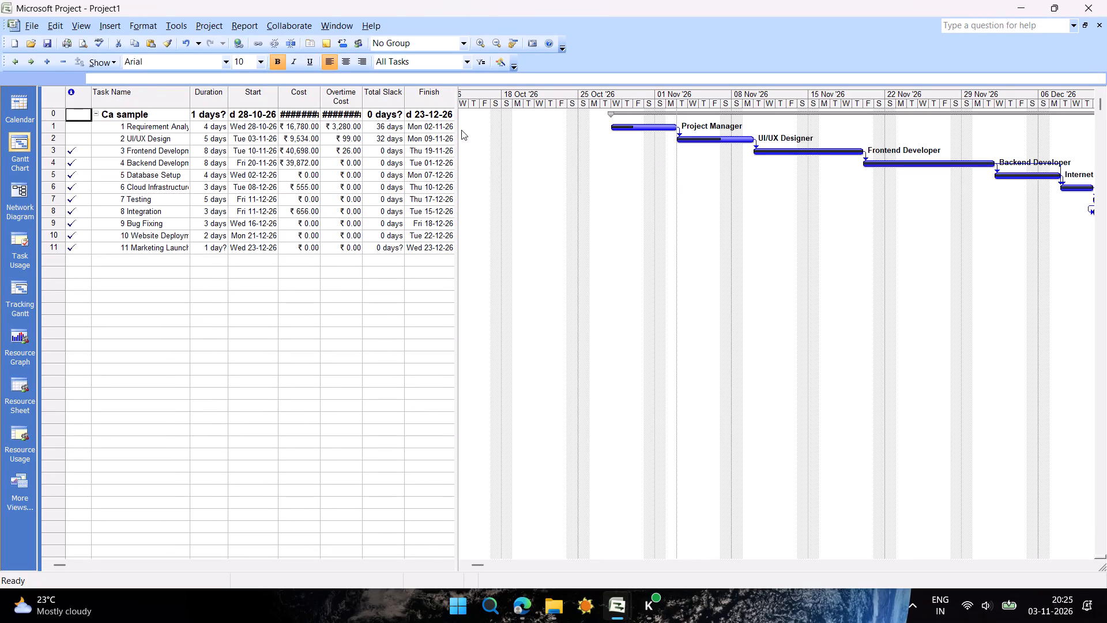
drag(455, 132, 553, 124)
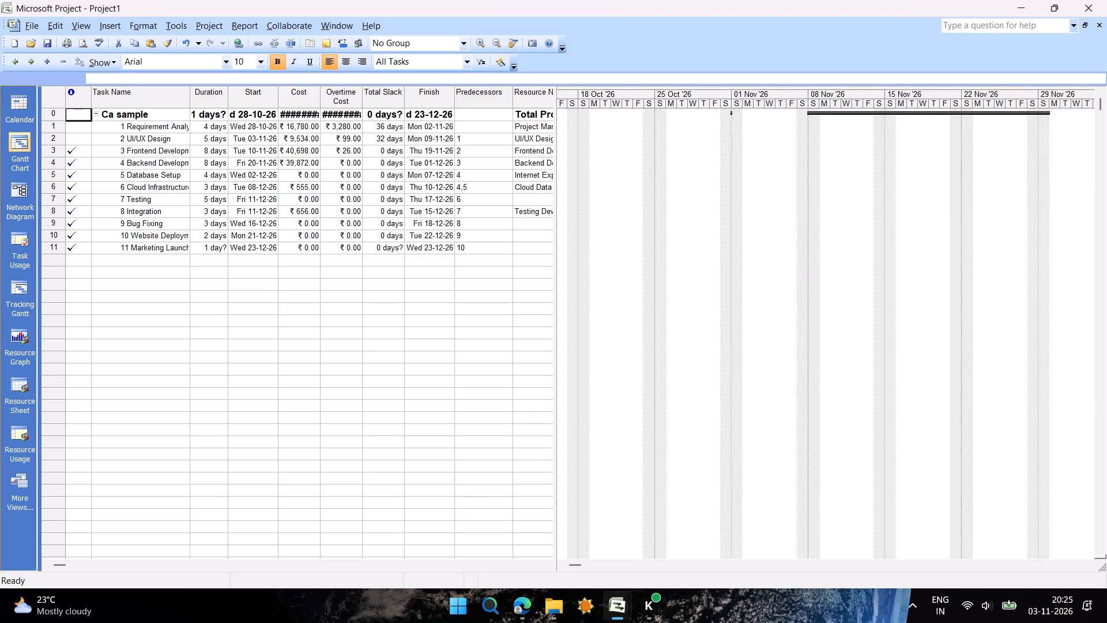
drag(556, 125, 699, 122)
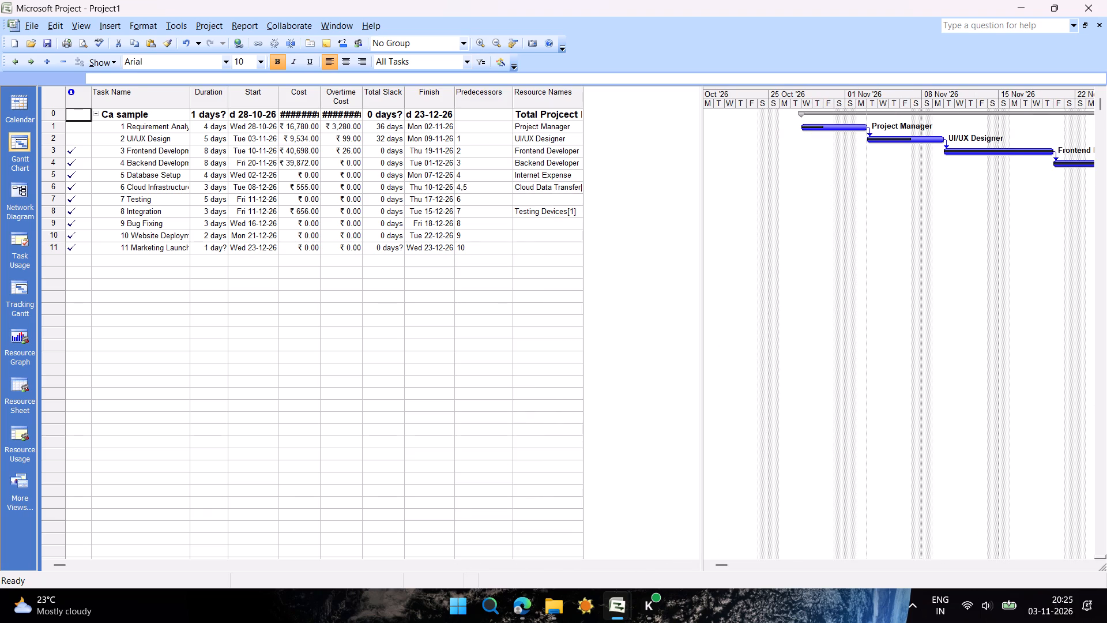
drag(581, 102, 624, 96)
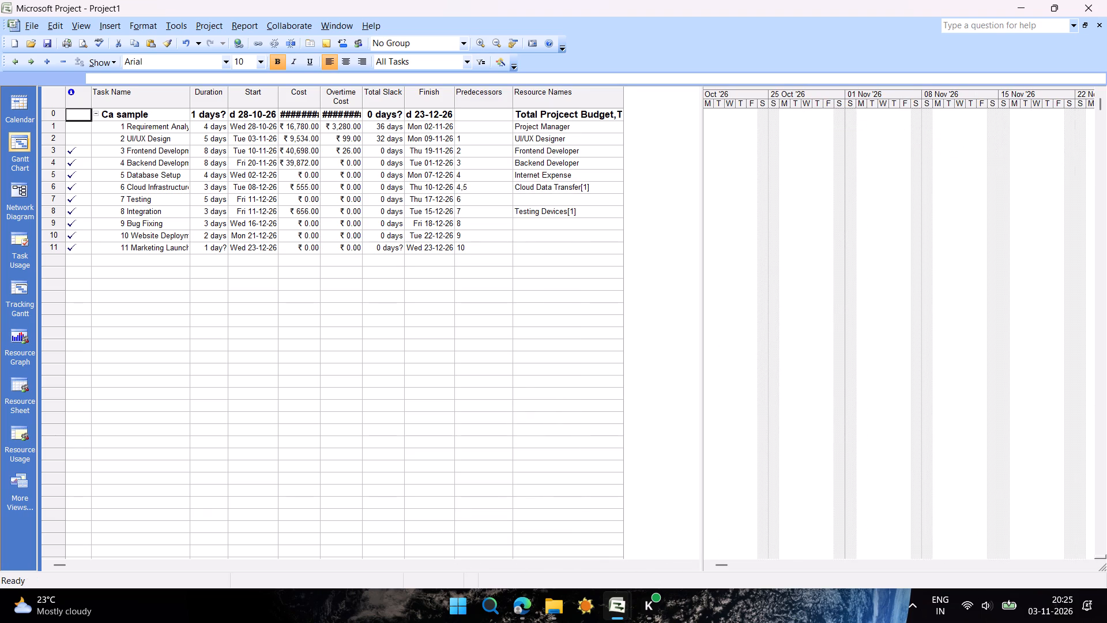
Add Training Expense as a second resource on the UI/UX Design task, keeping UI/UX Designer assigned.
click(584, 126)
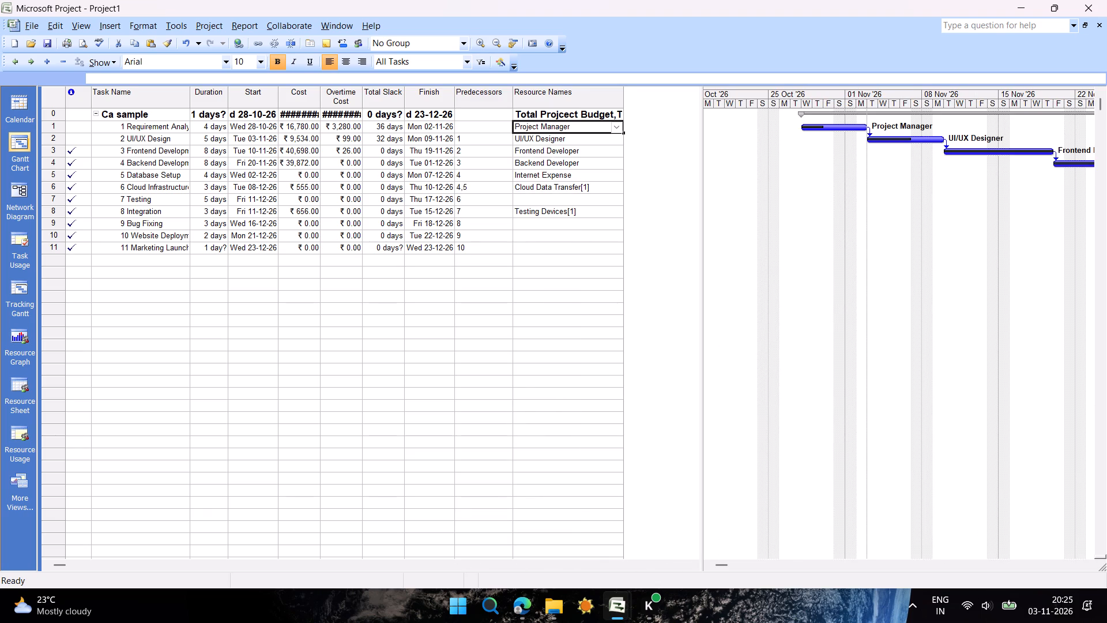
click(584, 126)
click(577, 138)
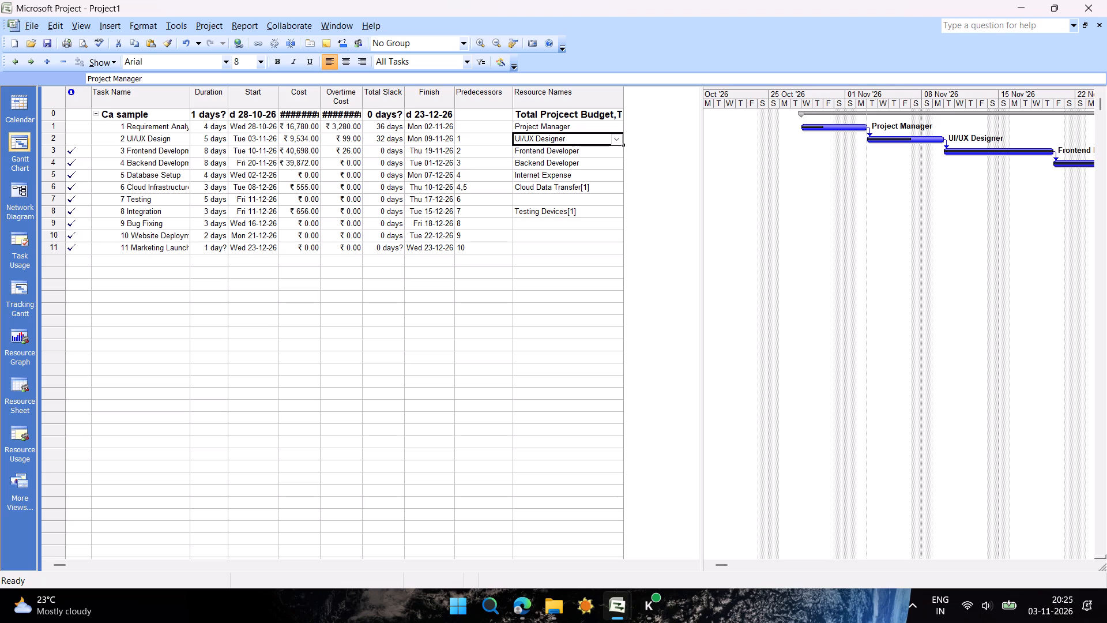
click(577, 138)
click(577, 138)
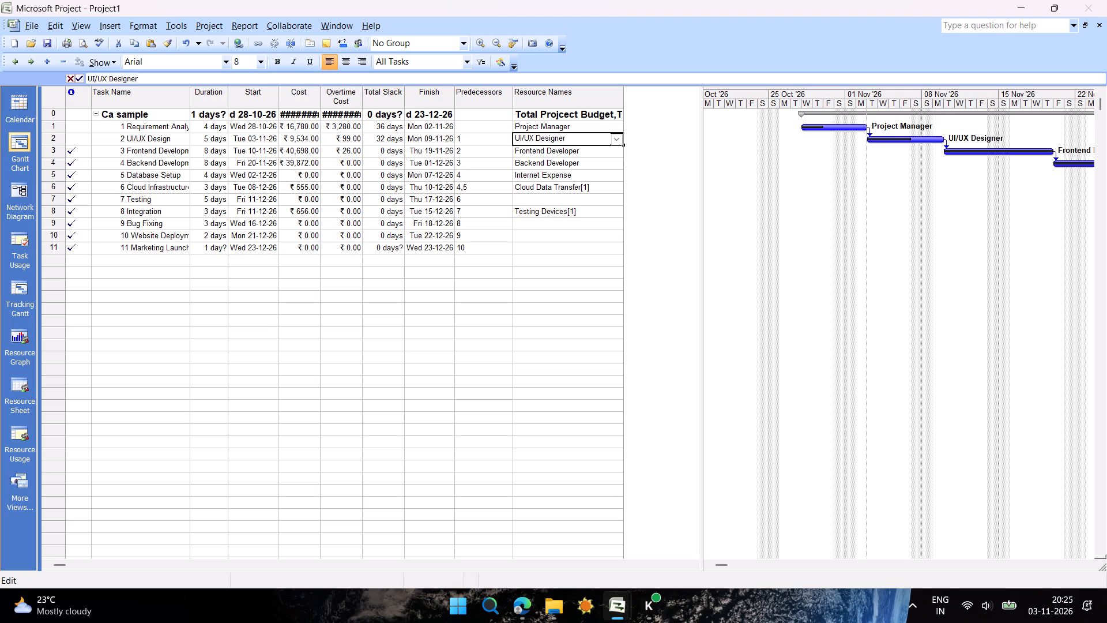
click(281, 82)
key(comma)
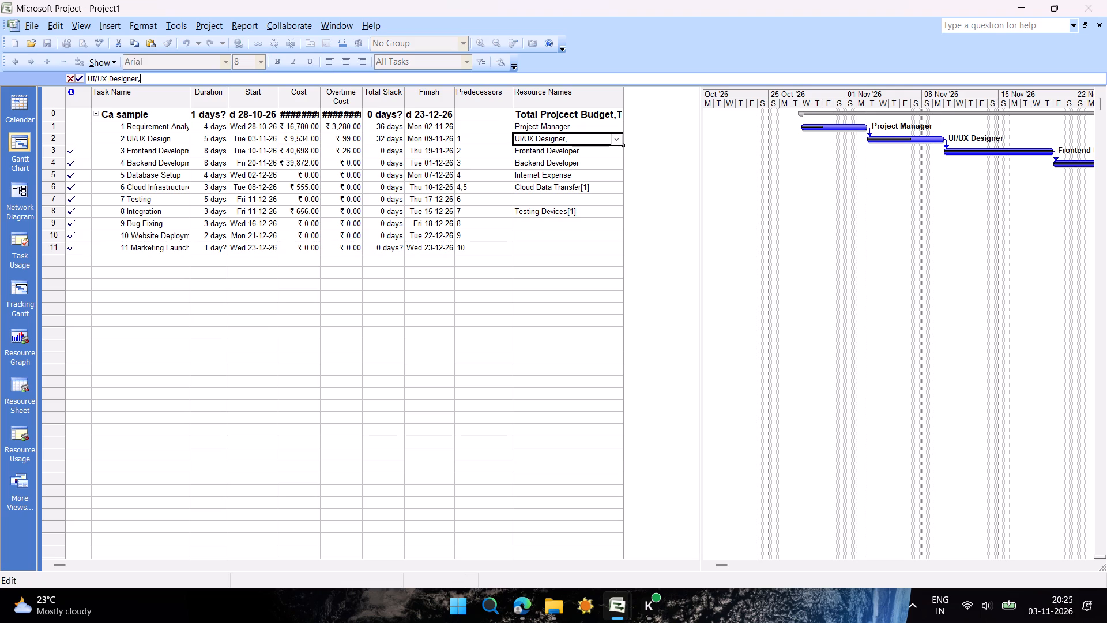
click(617, 138)
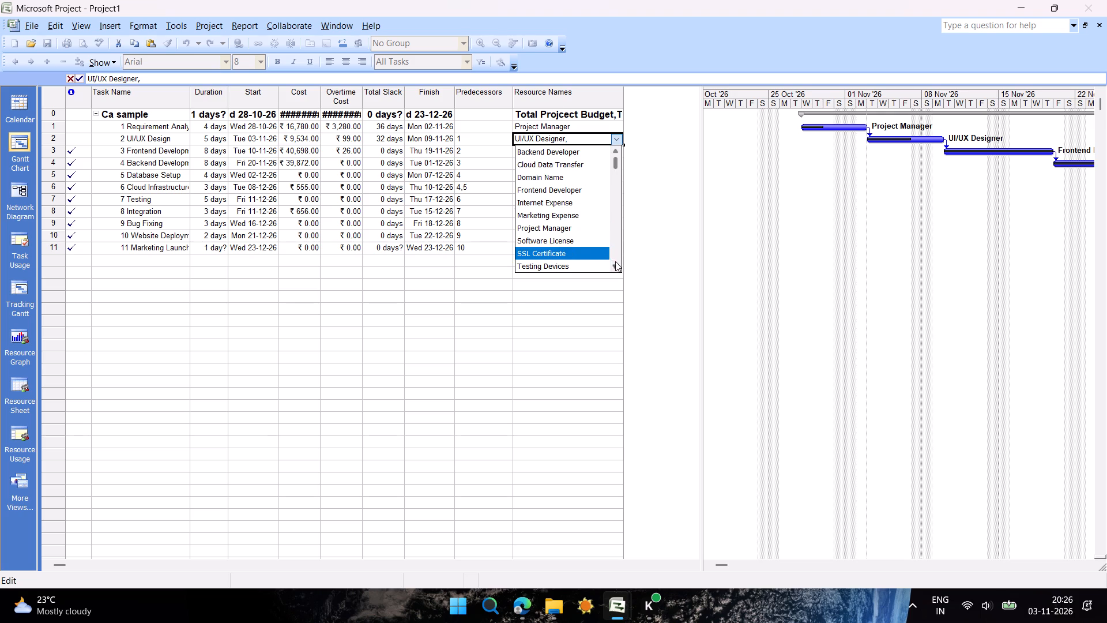
triple_click(613, 268)
click(613, 268)
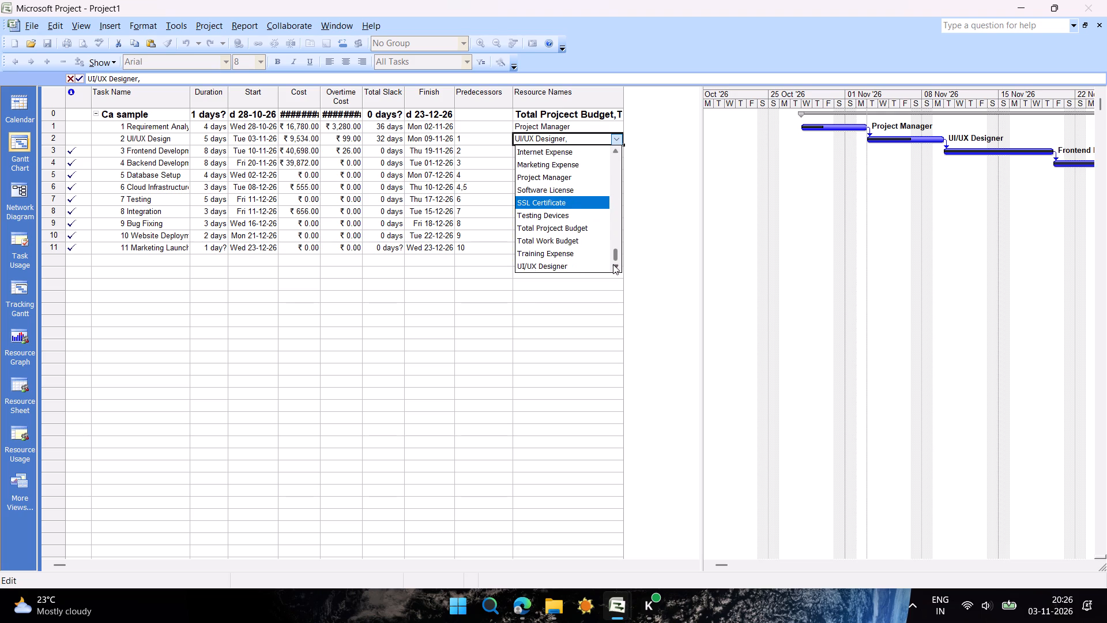
click(588, 254)
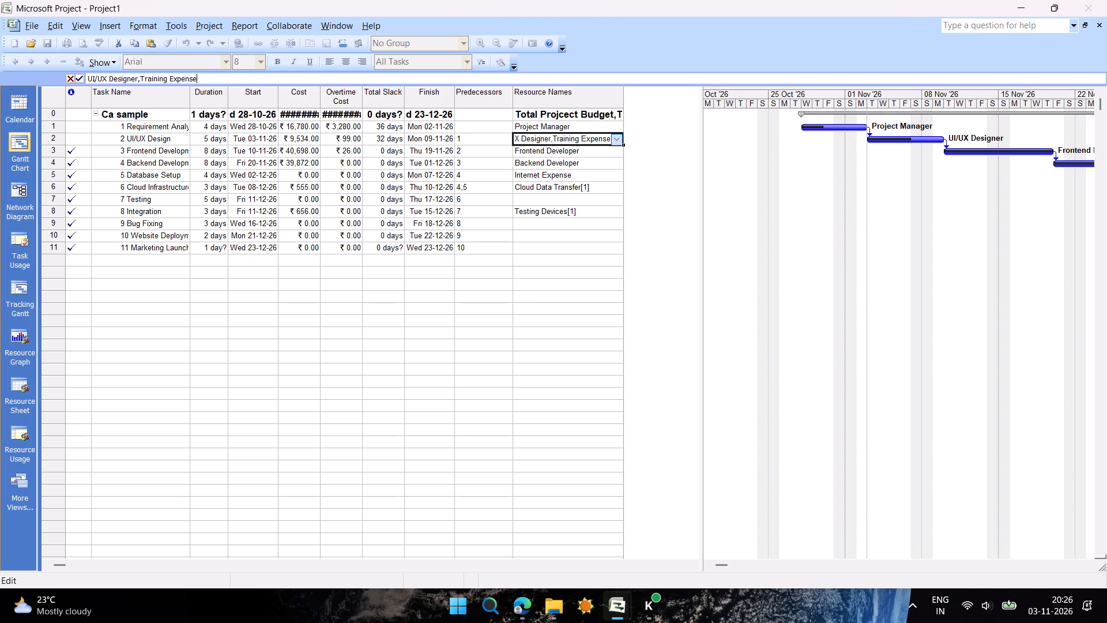
click(528, 265)
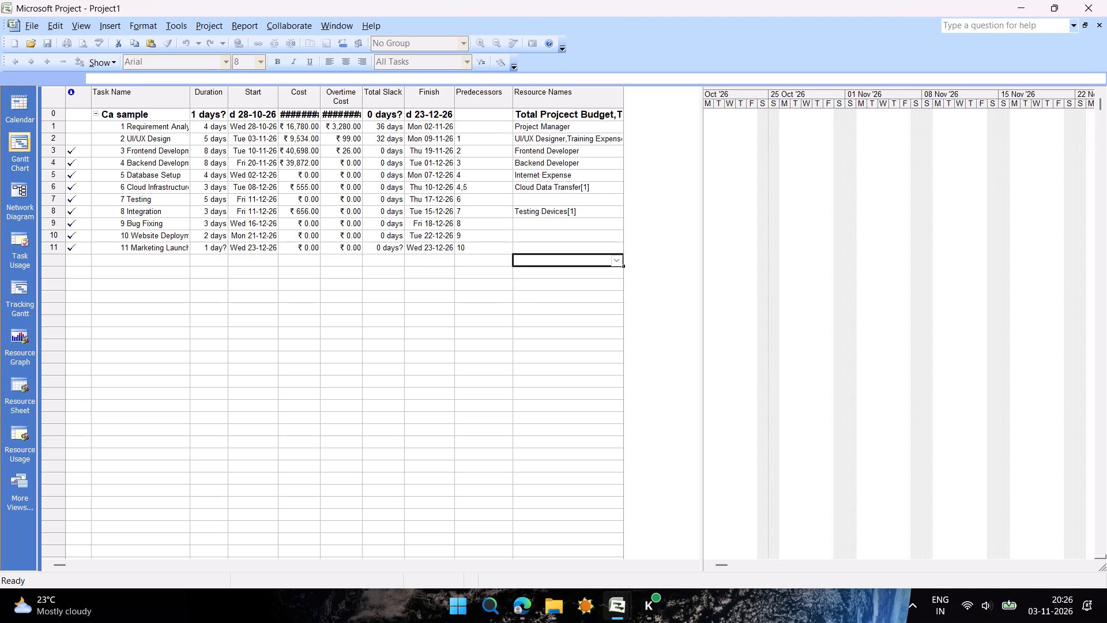
In the Task Usage view, set the cost of the Training Expense assignment under UI/UX Design to 500.
click(21, 214)
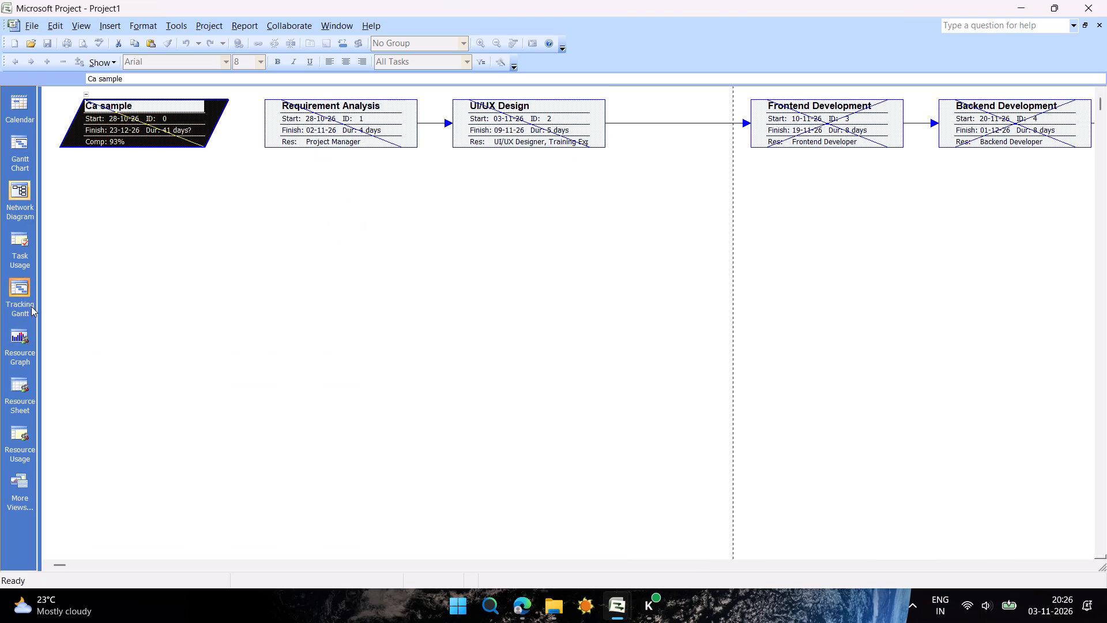
click(18, 352)
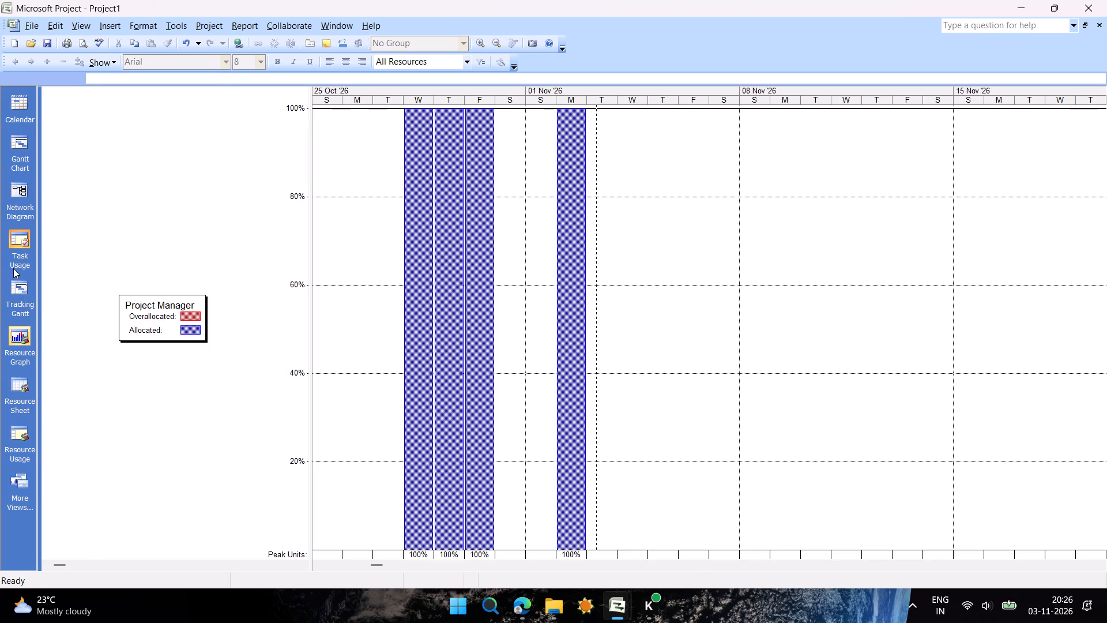
click(13, 268)
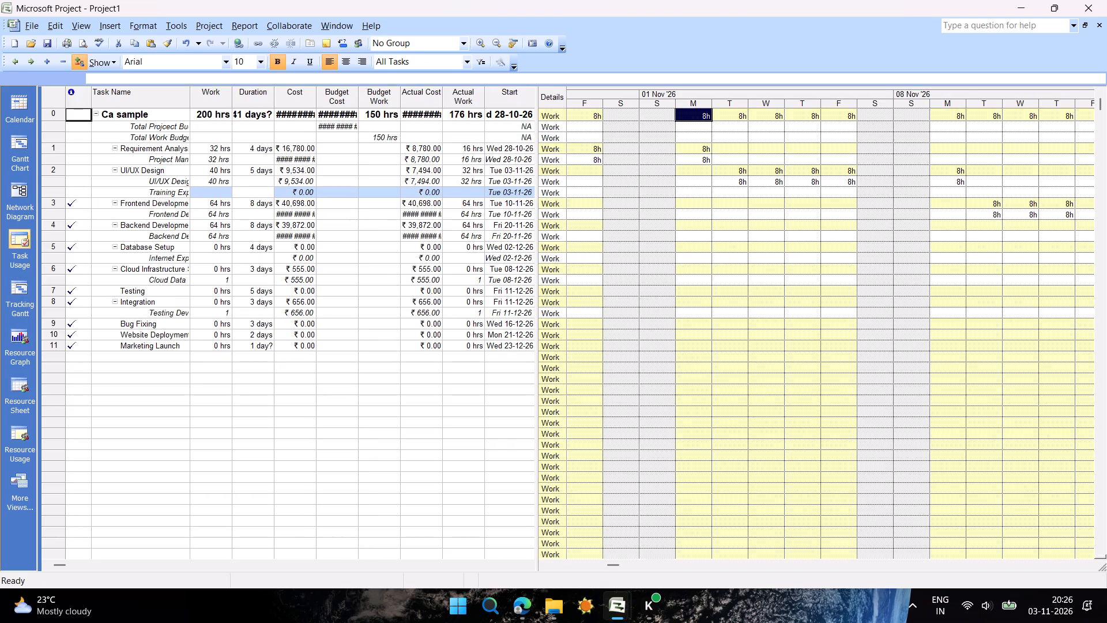
click(176, 191)
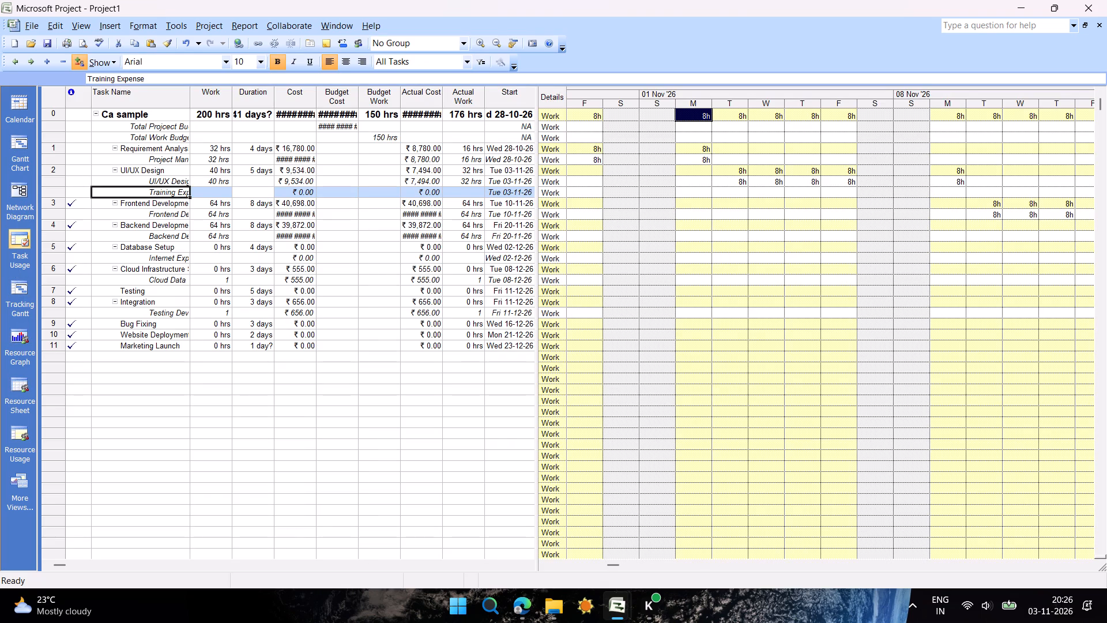
triple_click(300, 195)
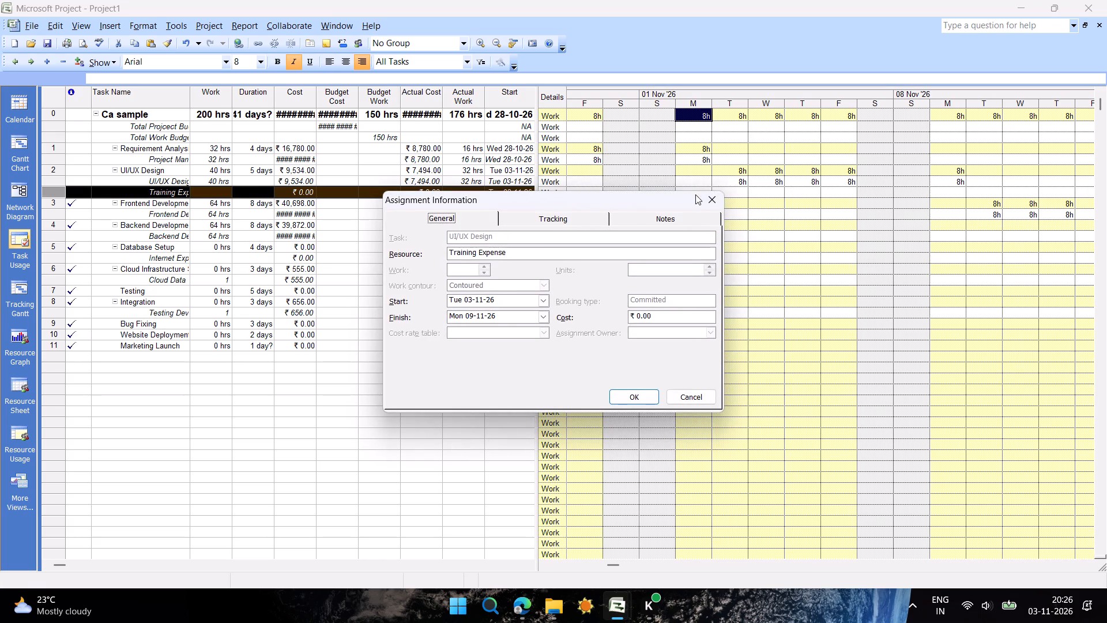
click(706, 201)
click(296, 193)
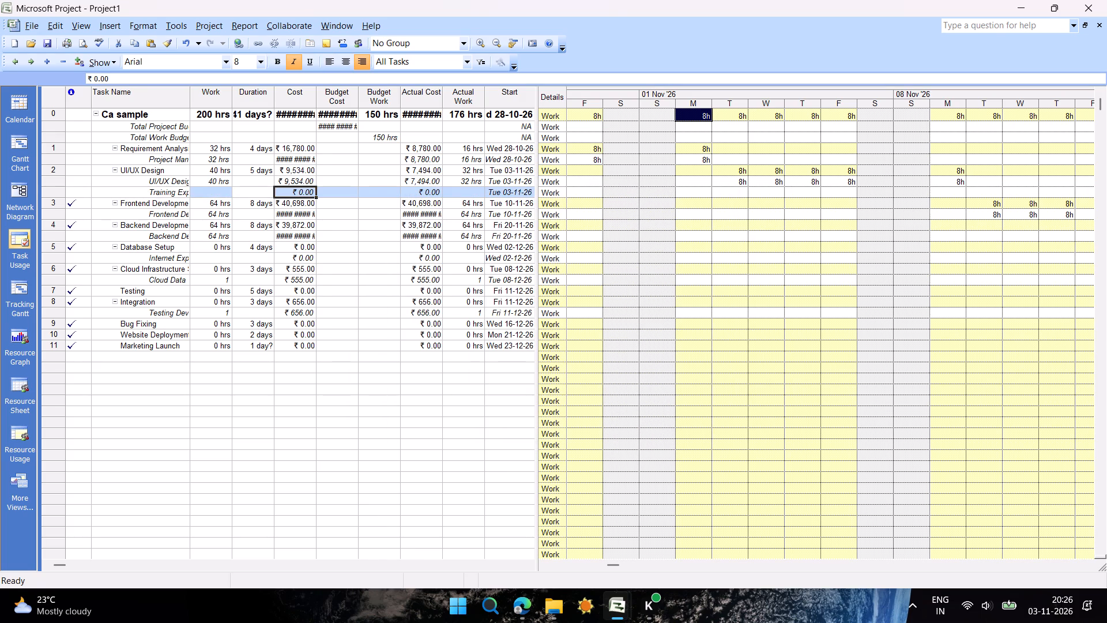
key(BackSpace)
text(500)
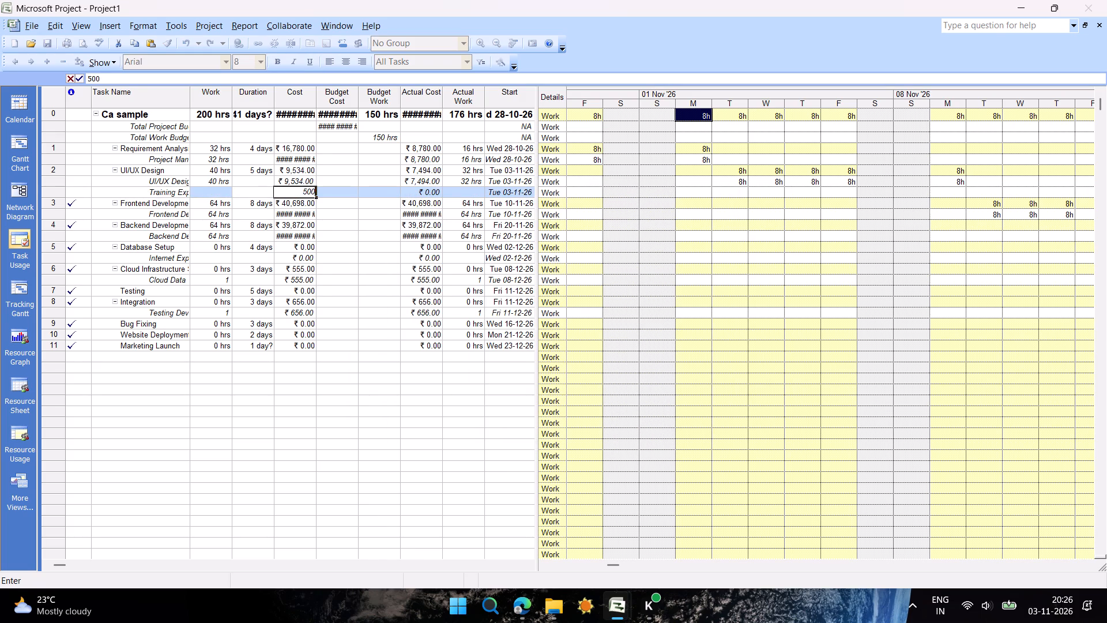
click(299, 425)
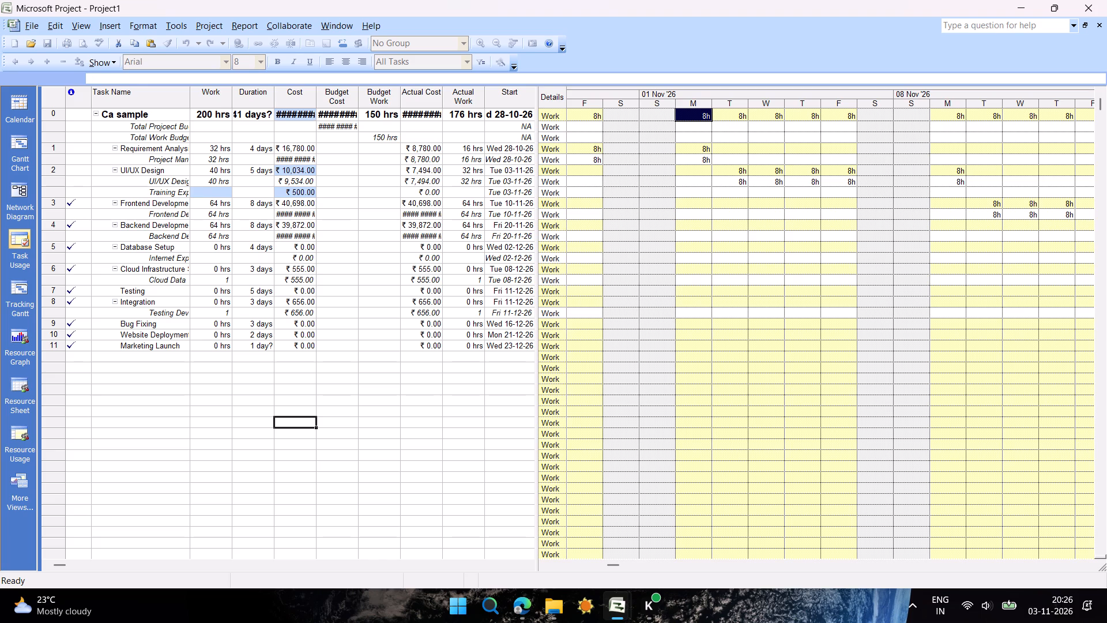
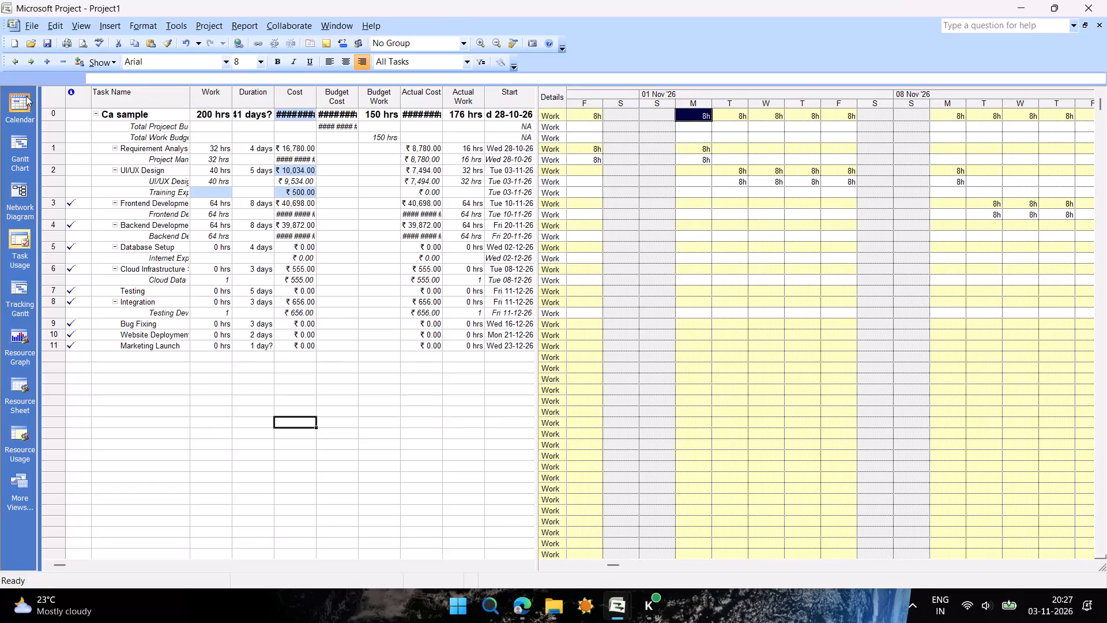
Switch the project from the Task Usage view back to the Gantt Chart view.
click(19, 151)
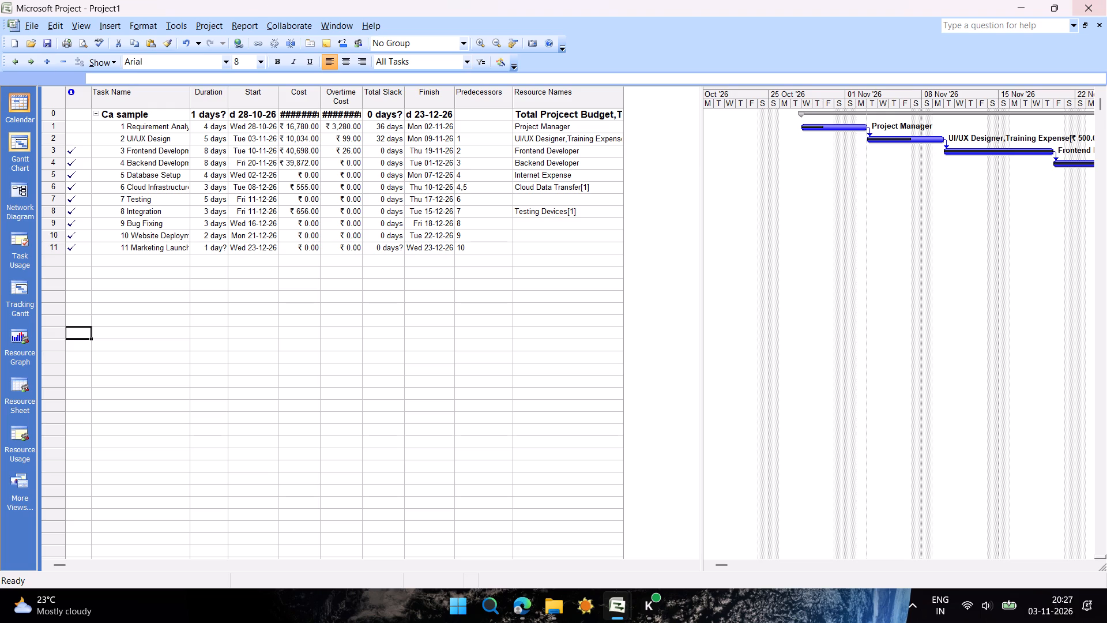